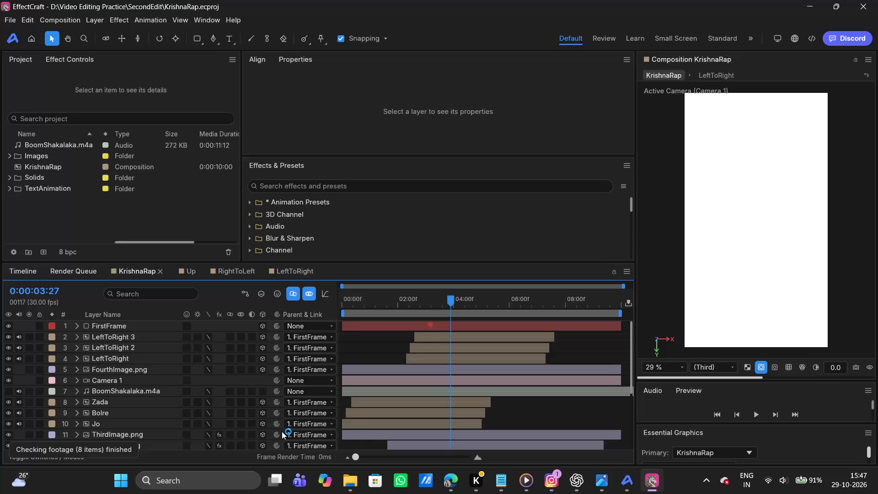
Scrub and play the KrishnaRap composition to review its text and image animation over roughly the first four seconds.
{"action": "left_click_drag", "start_coordinate": [451, 295], "coordinate": [460, 295]}
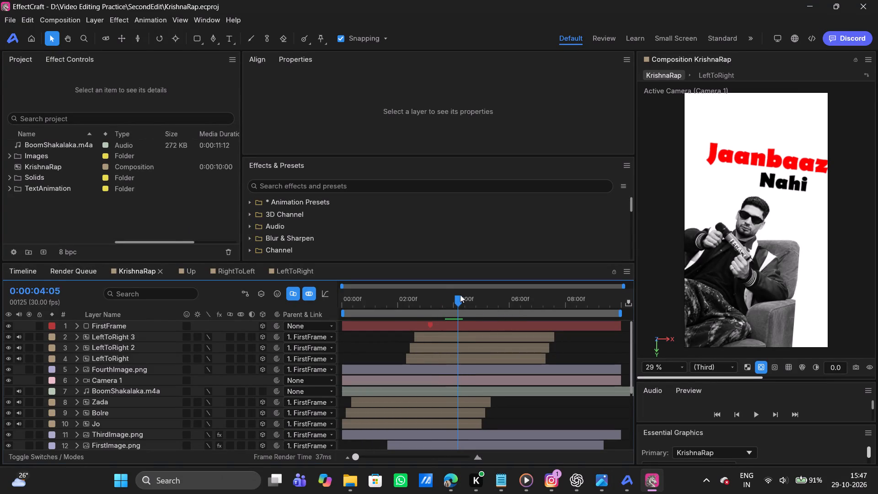
{"action": "left_click_drag", "start_coordinate": [460, 295], "coordinate": [441, 295]}
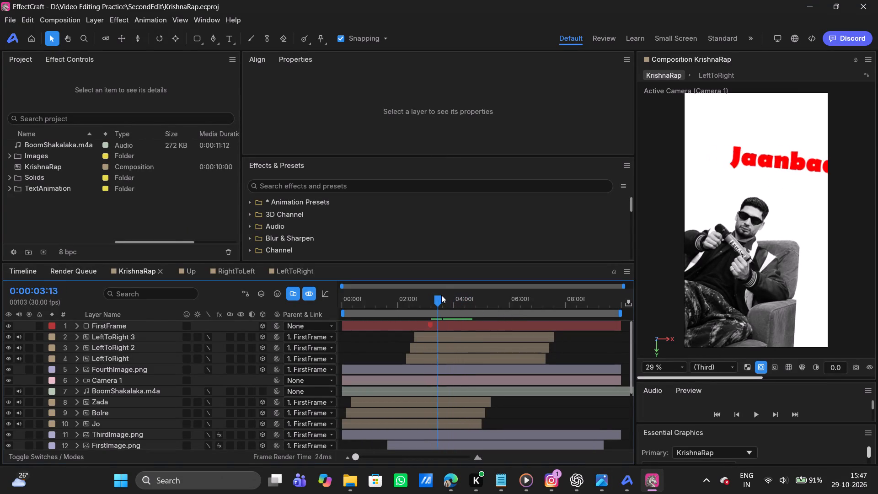
{"action": "left_click_drag", "start_coordinate": [441, 295], "coordinate": [401, 296]}
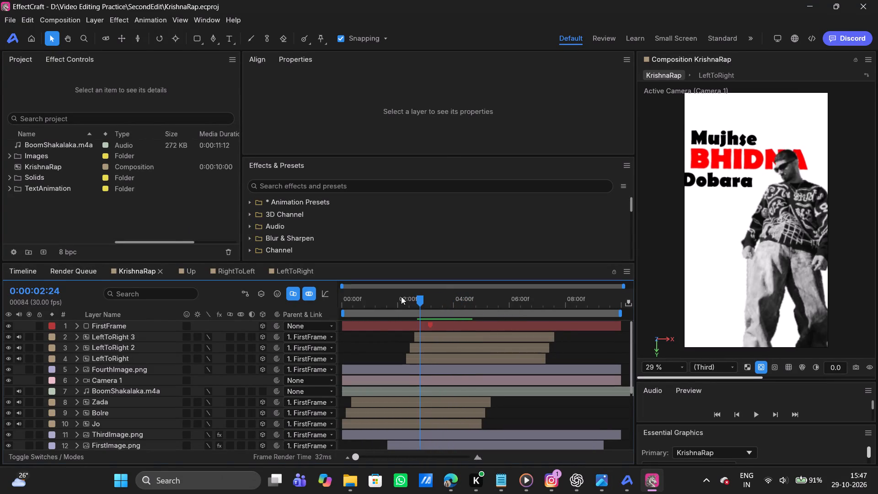
{"action": "left_click_drag", "start_coordinate": [401, 296], "coordinate": [366, 293]}
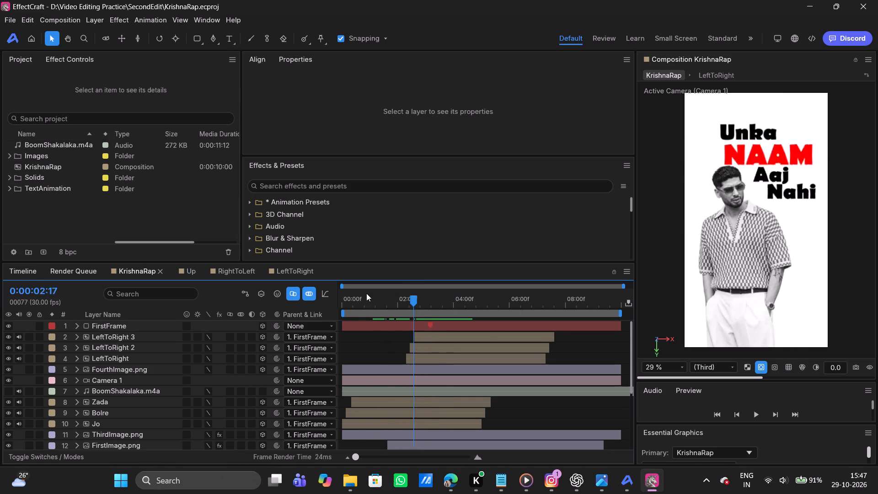
{"action": "left_click_drag", "start_coordinate": [366, 293], "coordinate": [396, 291]}
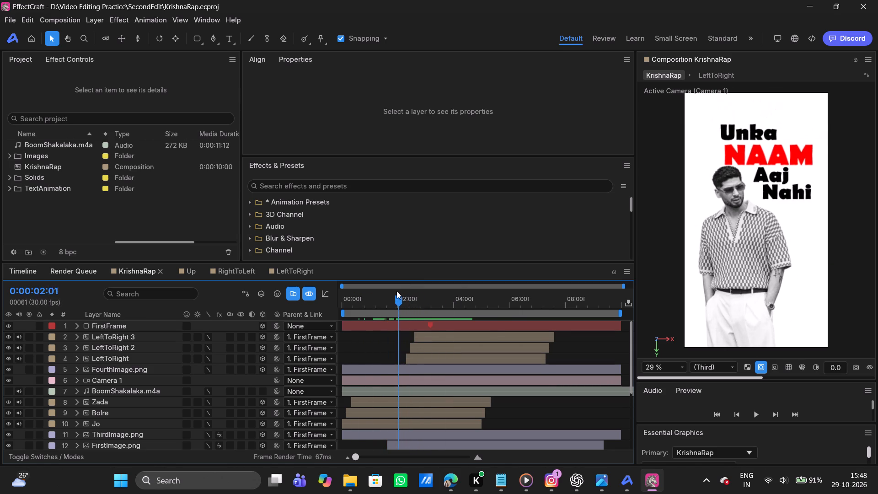
{"action": "left_click_drag", "start_coordinate": [396, 291], "coordinate": [361, 291]}
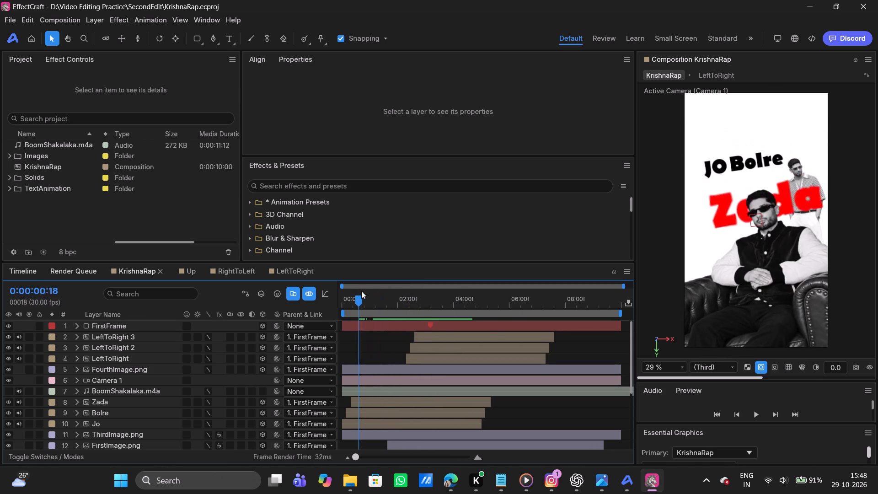
{"action": "left_click_drag", "start_coordinate": [361, 291], "coordinate": [364, 291]}
{"action": "key", "text": "space"}
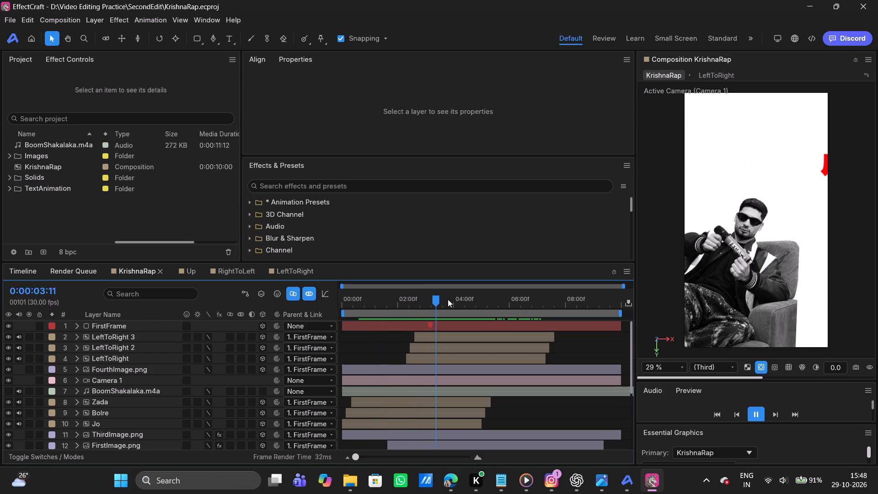
{"action": "left_click_drag", "start_coordinate": [448, 299], "coordinate": [406, 301]}
{"action": "left_click", "coordinate": [446, 305]}
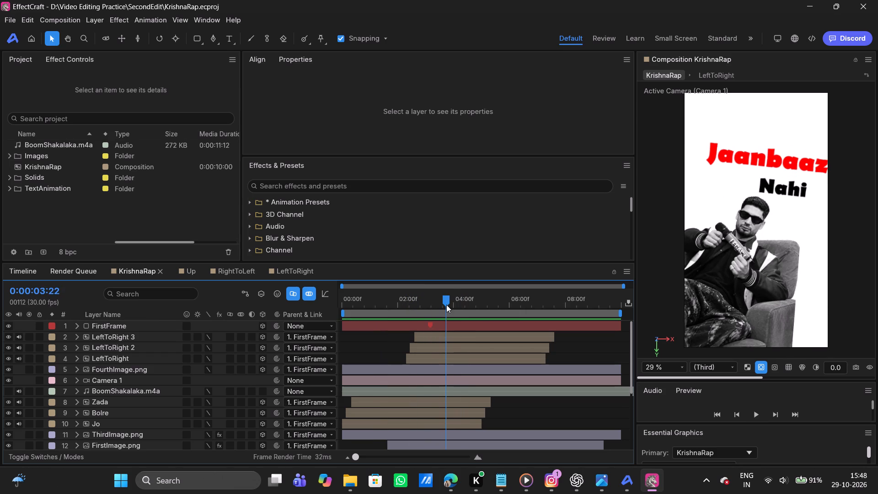
{"action": "left_click_drag", "start_coordinate": [446, 305], "coordinate": [377, 310]}
{"action": "key", "text": "space"}
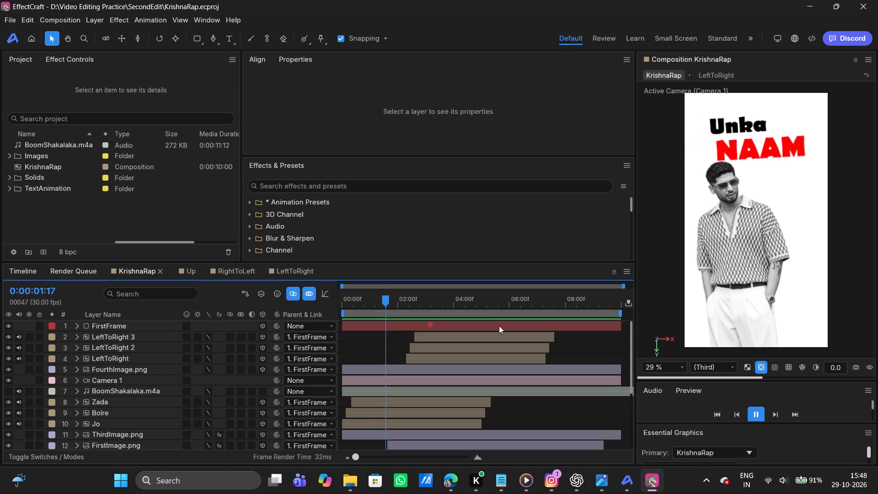
{"action": "key", "text": "space"}
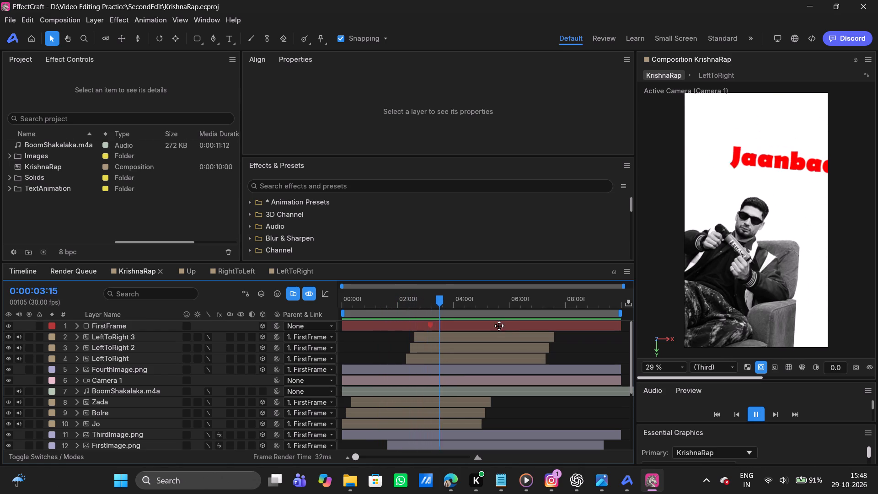
{"action": "key", "text": "space"}
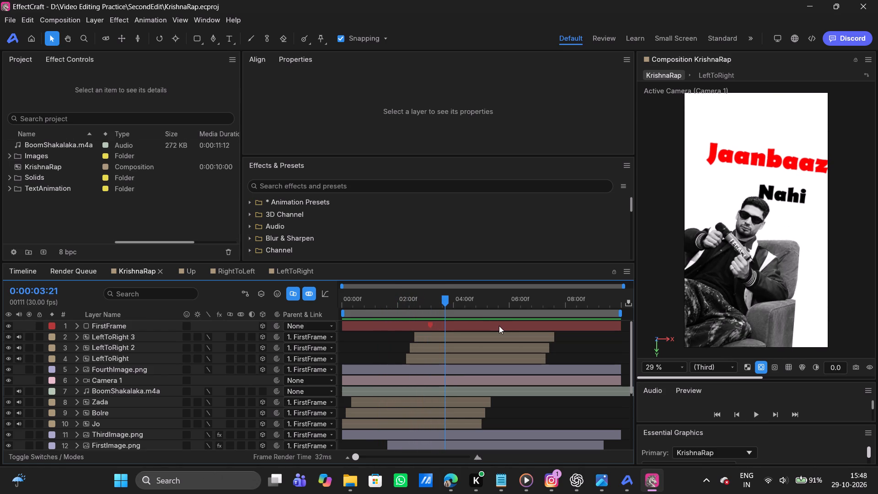
{"action": "key", "text": "space"}
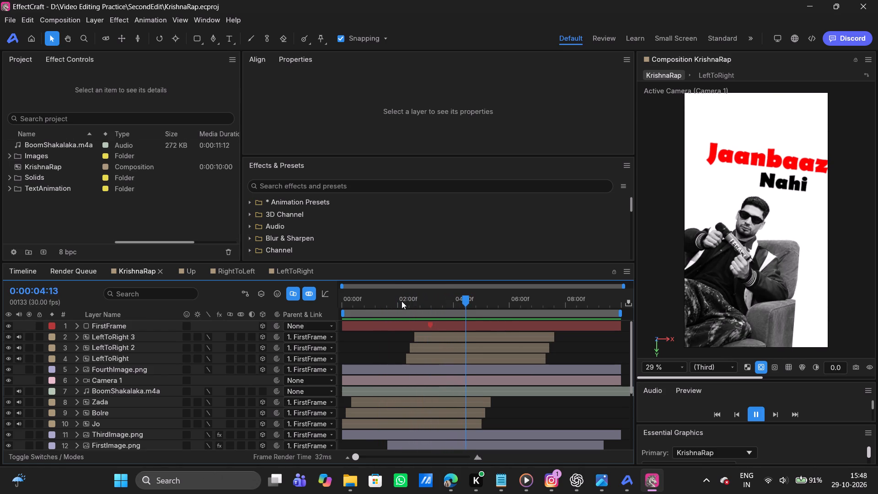
{"action": "left_click_drag", "start_coordinate": [468, 301], "coordinate": [463, 301]}
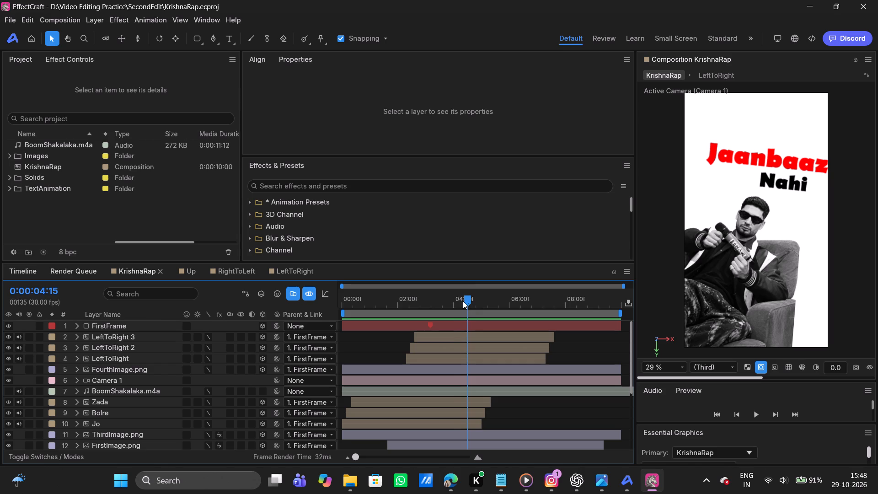
{"action": "left_click_drag", "start_coordinate": [463, 301], "coordinate": [405, 299]}
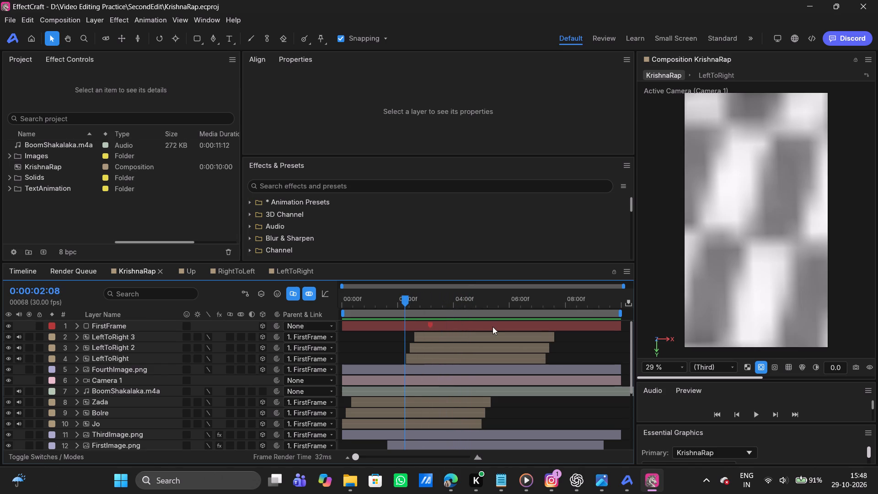
Reveal the FirstFrame layer's keyframes and move the current time past its last Z Rotation keyframe, to 0:00:03:28.
{"action": "left_click", "coordinate": [483, 328]}
{"action": "key", "text": "u"}
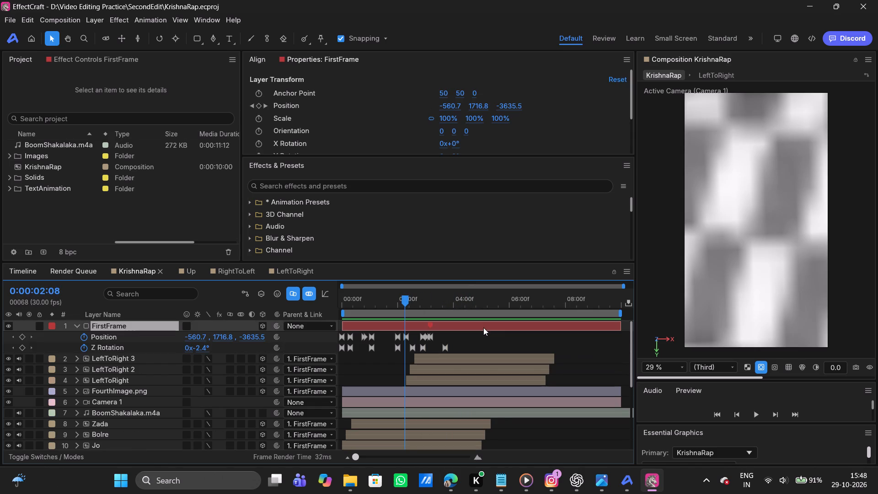
{"action": "left_click_drag", "start_coordinate": [404, 297], "coordinate": [446, 297]}
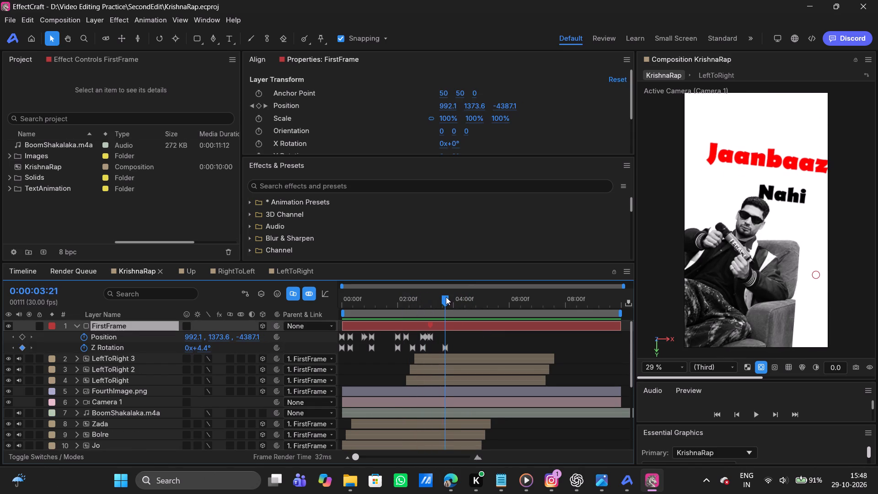
{"action": "left_click_drag", "start_coordinate": [446, 297], "coordinate": [444, 295]}
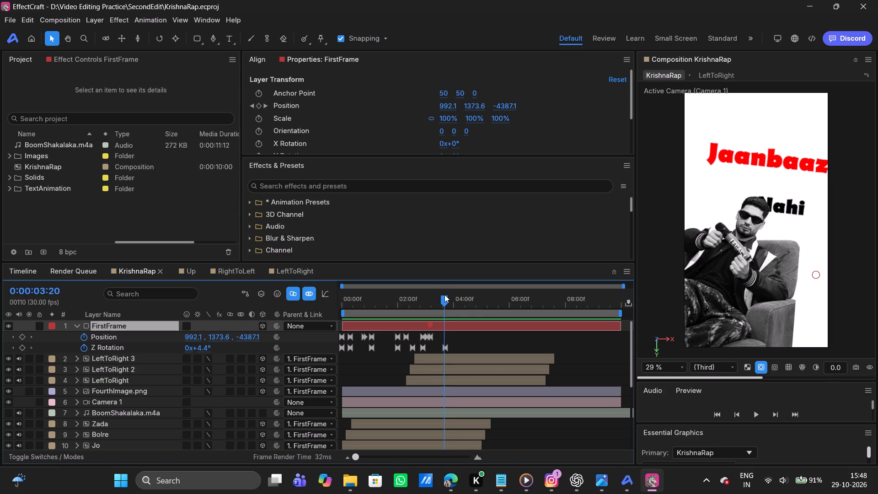
{"action": "left_click_drag", "start_coordinate": [444, 295], "coordinate": [445, 295]}
{"action": "left_click", "coordinate": [454, 329]}
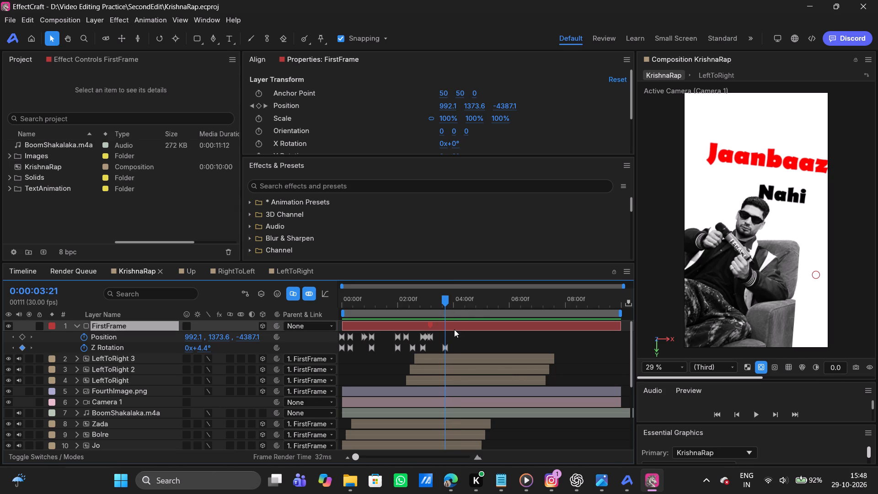
{"action": "left_click", "coordinate": [446, 298]}
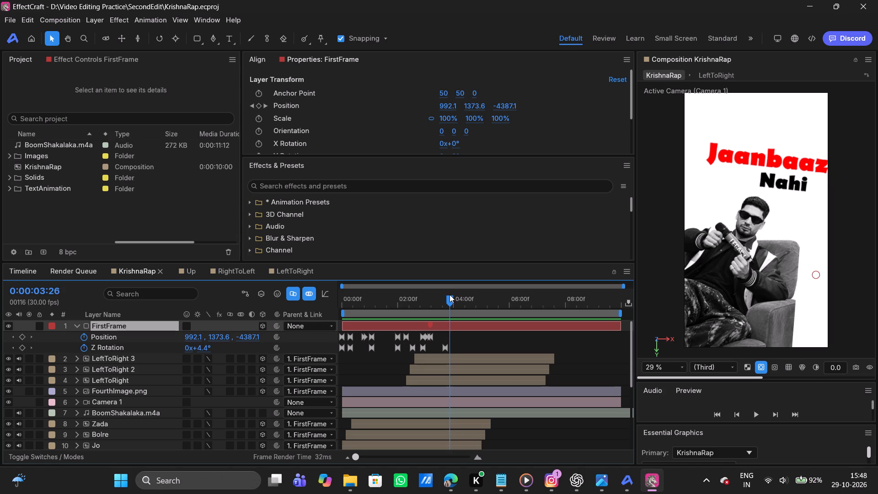
{"action": "left_click", "coordinate": [458, 325]}
{"action": "left_click", "coordinate": [450, 300]}
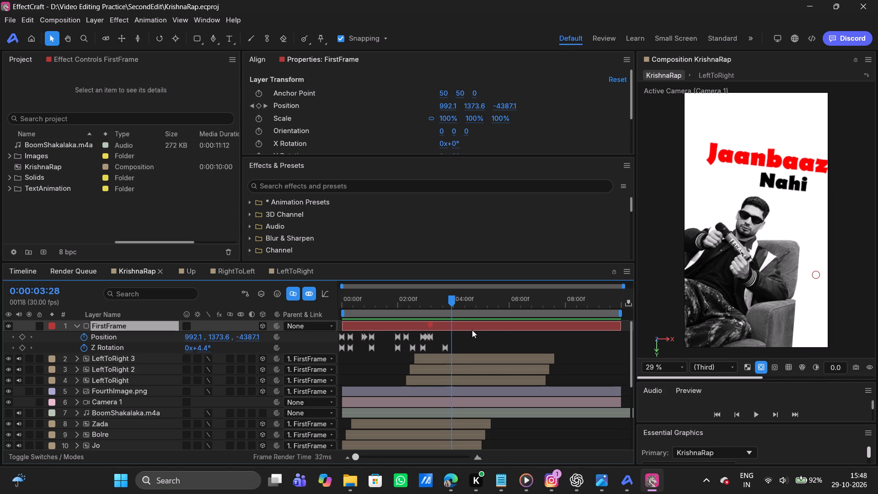
Import the Gayab image from the EditImages folder and move it into the project's Images folder.
{"action": "right_click", "coordinate": [103, 212]}
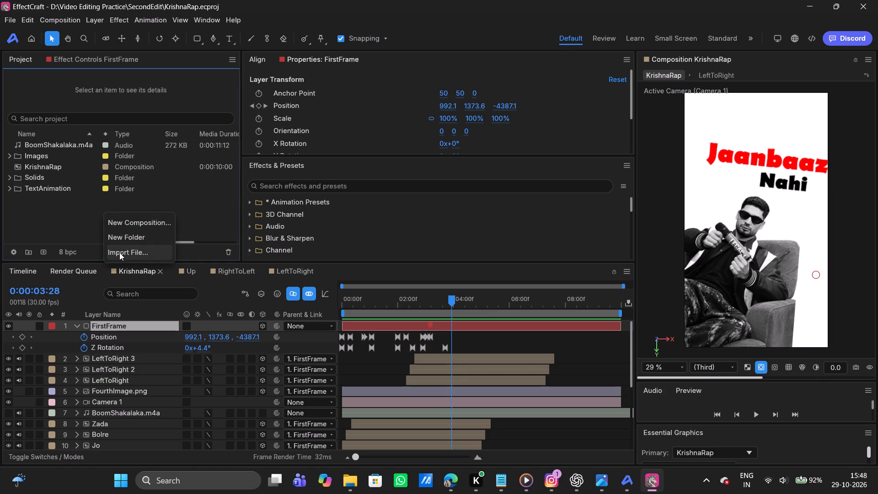
{"action": "left_click", "coordinate": [119, 252]}
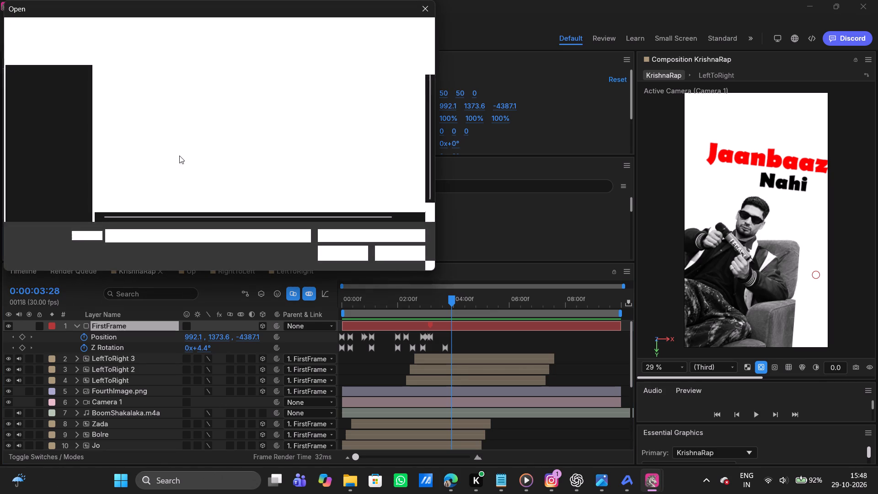
{"action": "left_click", "coordinate": [154, 138]}
{"action": "key", "text": "Return"}
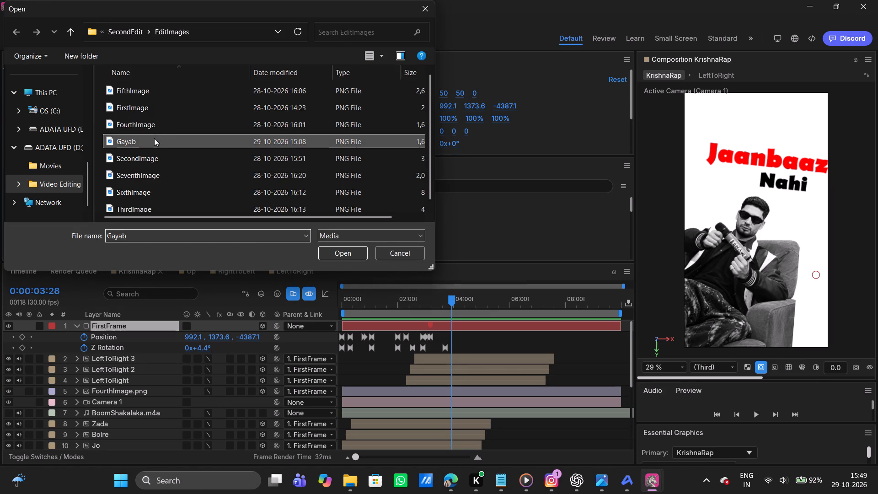
{"action": "left_click_drag", "start_coordinate": [34, 153], "coordinate": [34, 155]}
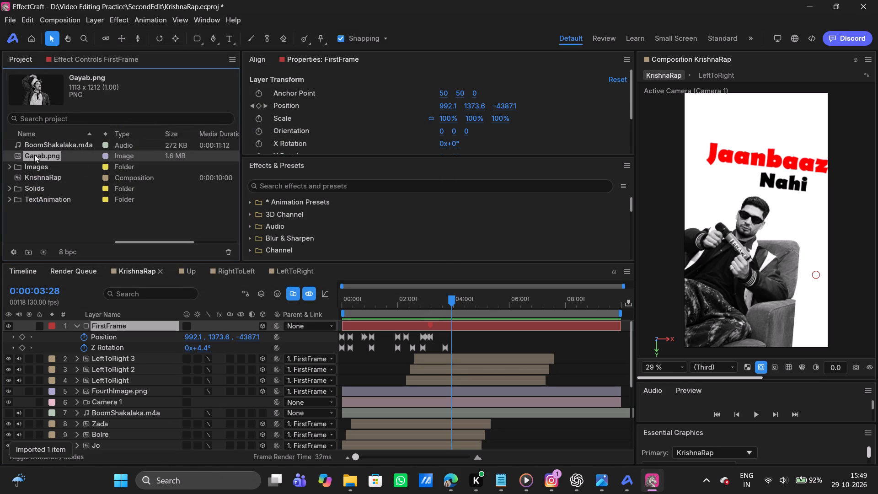
{"action": "left_click_drag", "start_coordinate": [34, 155], "coordinate": [30, 170]}
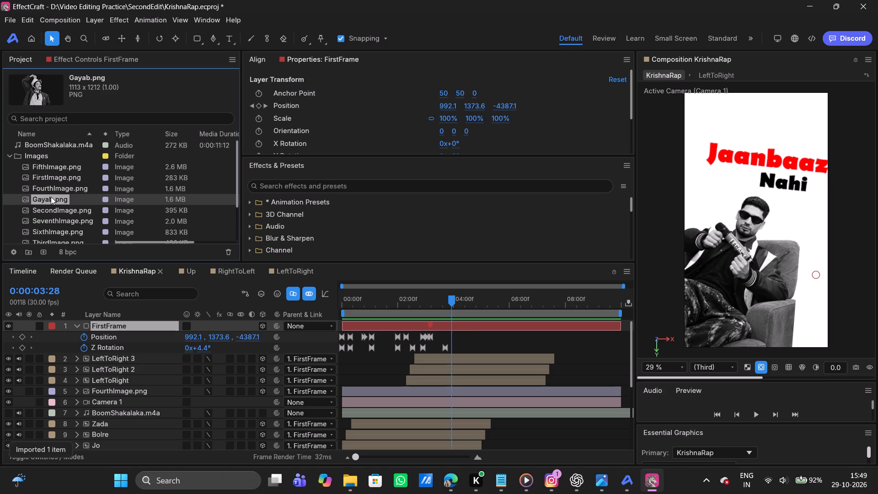
Add Gayab.png to the timeline directly below FirstFrame, starting just before FirstFrame's last Z Rotation keyframe.
{"action": "left_click_drag", "start_coordinate": [51, 197], "coordinate": [454, 355]}
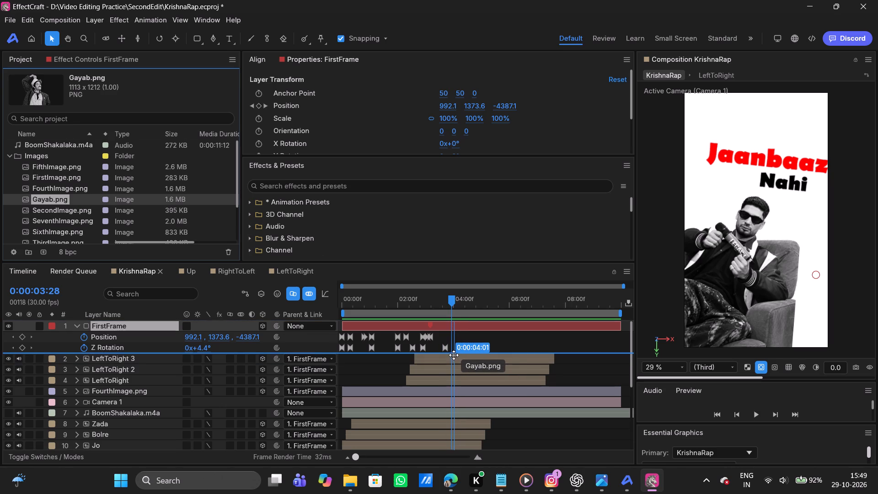
{"action": "left_click_drag", "start_coordinate": [454, 355], "coordinate": [451, 355]}
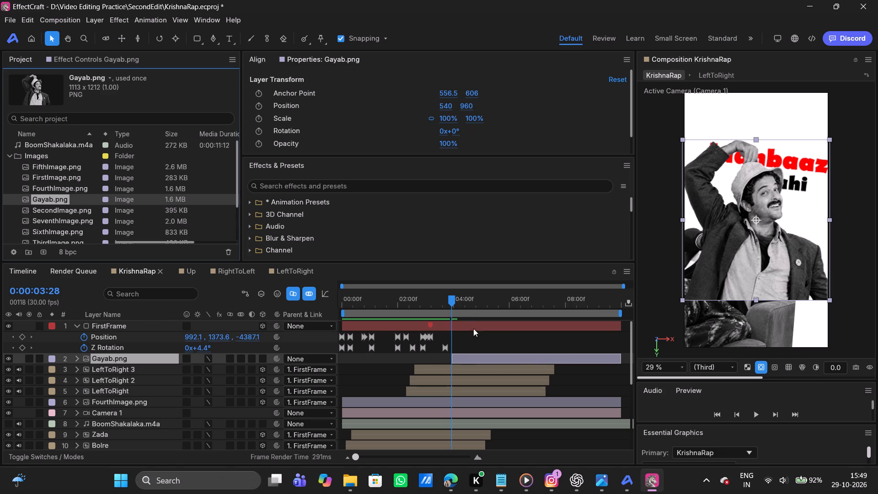
{"action": "left_click_drag", "start_coordinate": [467, 357], "coordinate": [444, 359]}
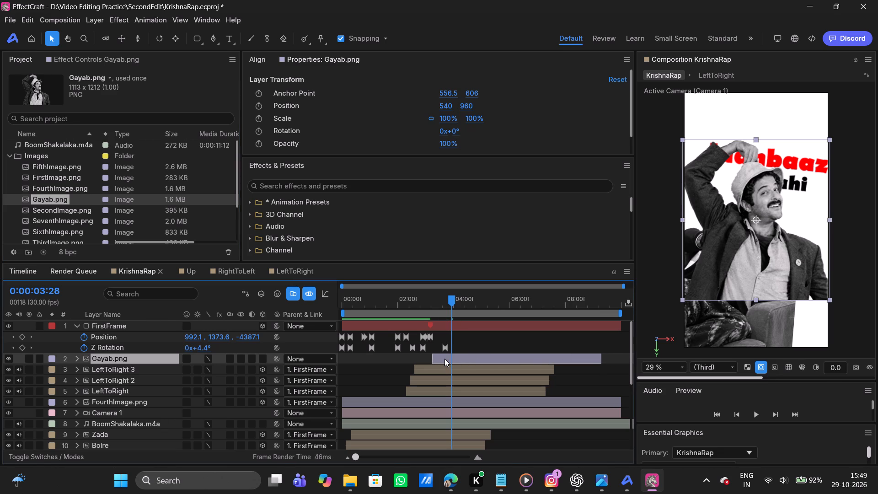
{"action": "left_click_drag", "start_coordinate": [444, 359], "coordinate": [454, 357]}
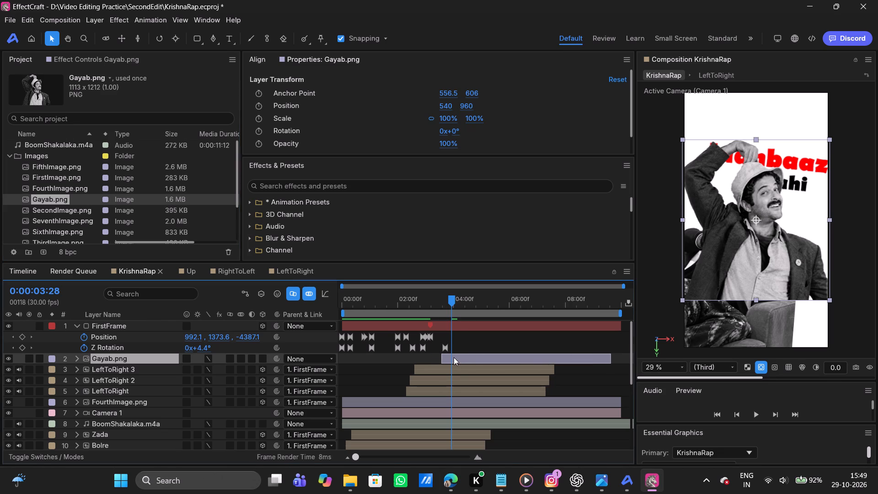
{"action": "left_click_drag", "start_coordinate": [454, 357], "coordinate": [453, 357]}
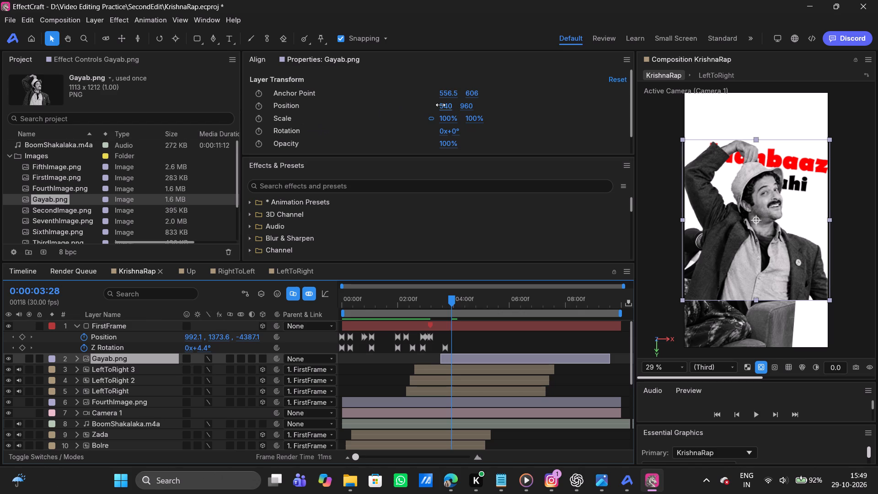
Make the Gayab.png layer 3D and parent it to FirstFrame.
{"action": "left_click", "coordinate": [263, 357]}
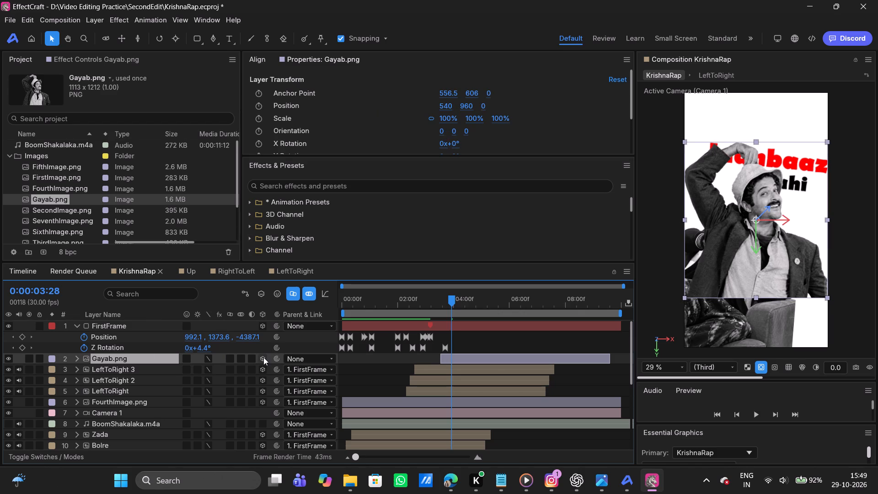
{"action": "left_click", "coordinate": [313, 359]}
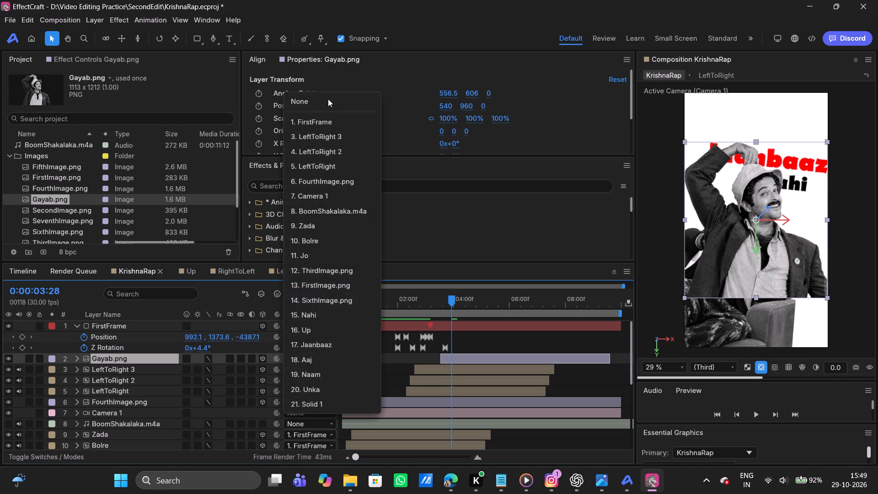
{"action": "left_click", "coordinate": [313, 122]}
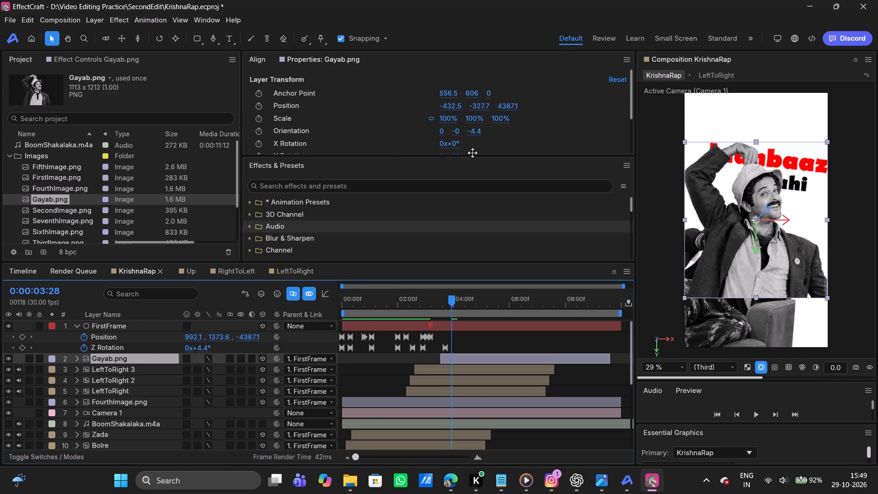
Push Gayab.png back in depth and move it just outside the composition's right edge, at position about 1080, -189, 5423.
{"action": "left_click_drag", "start_coordinate": [515, 107], "coordinate": [809, 129]}
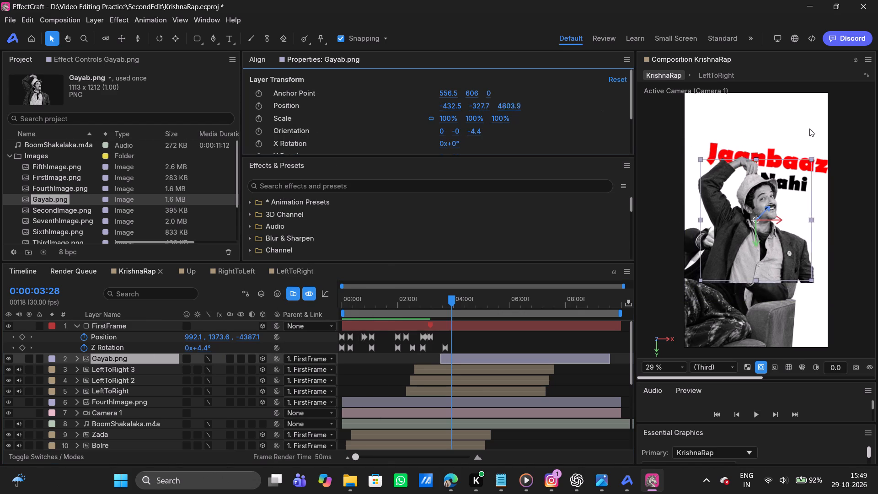
{"action": "left_click_drag", "start_coordinate": [809, 129], "coordinate": [159, 131]}
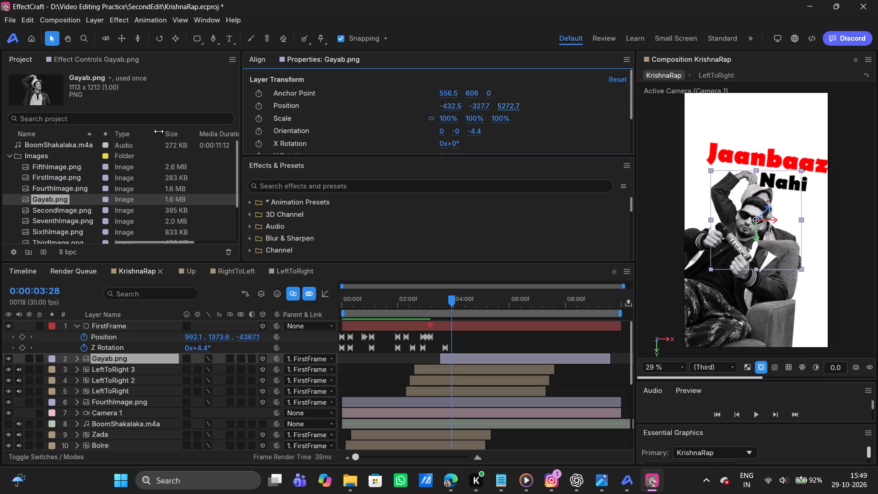
{"action": "left_click_drag", "start_coordinate": [159, 131], "coordinate": [240, 131]}
{"action": "left_click_drag", "start_coordinate": [476, 103], "coordinate": [558, 86]}
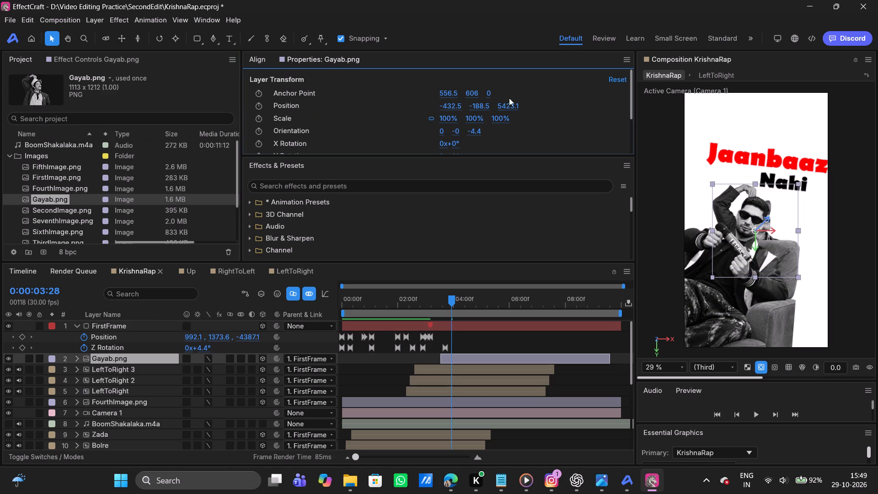
{"action": "left_click_drag", "start_coordinate": [448, 108], "coordinate": [44, 119]}
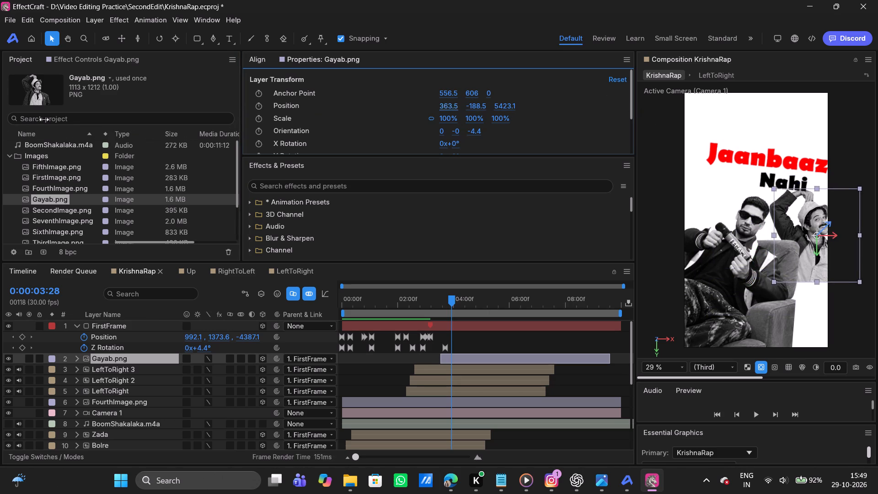
{"action": "left_click_drag", "start_coordinate": [44, 119], "coordinate": [235, 119]}
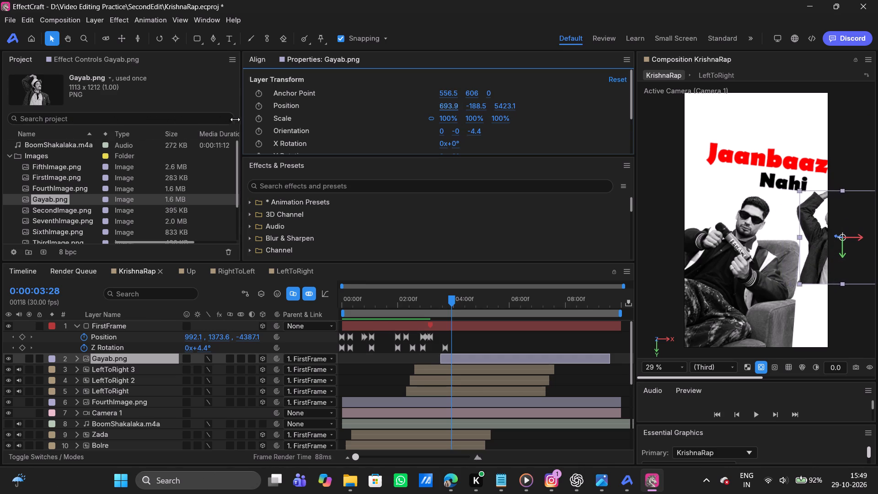
{"action": "left_click_drag", "start_coordinate": [235, 119], "coordinate": [359, 119]}
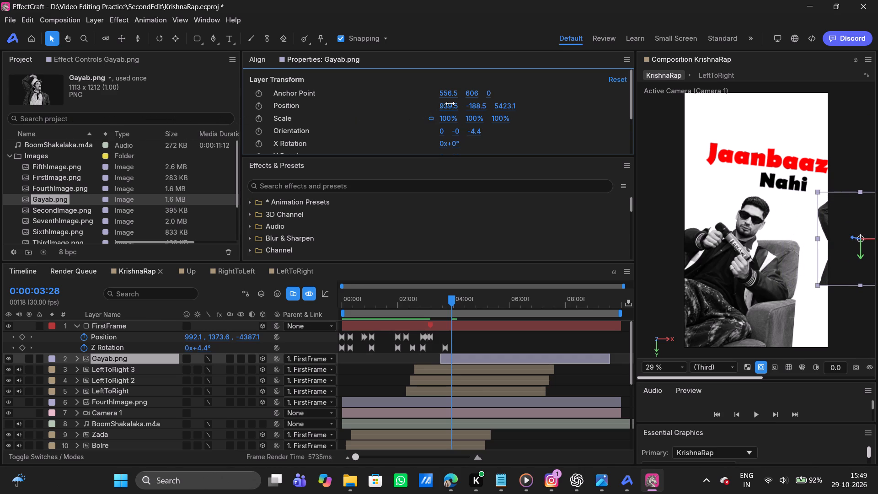
{"action": "left_click_drag", "start_coordinate": [450, 103], "coordinate": [533, 100]}
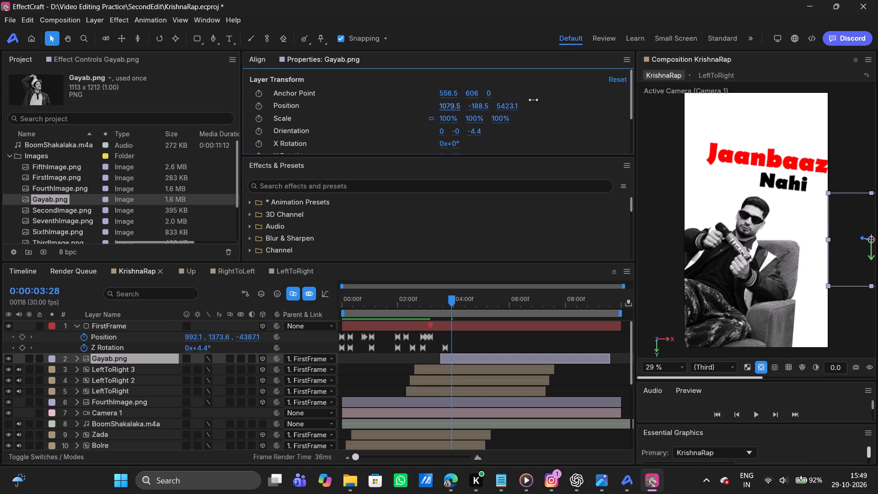
{"action": "left_click_drag", "start_coordinate": [533, 100], "coordinate": [533, 100]}
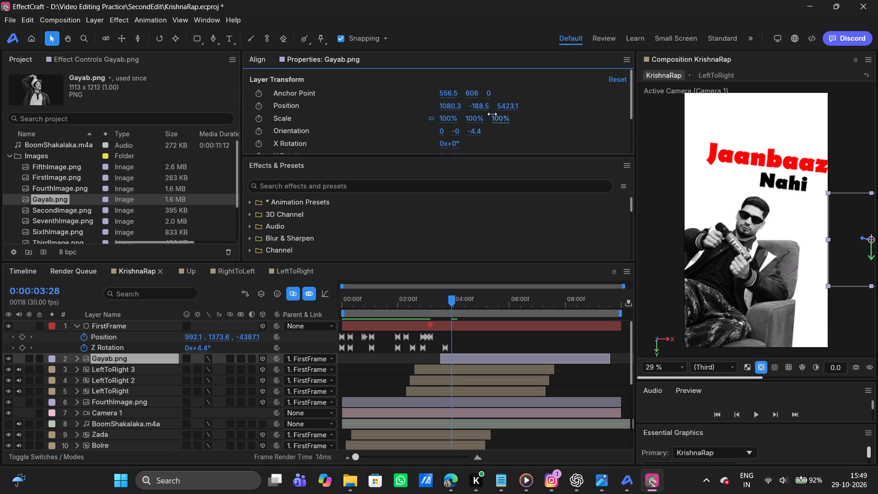
Refine Gayab.png's off-frame position to about 1199, -260, 5787, keeping it just beyond the composition's right edge.
{"action": "left_click_drag", "start_coordinate": [481, 107], "coordinate": [409, 102]}
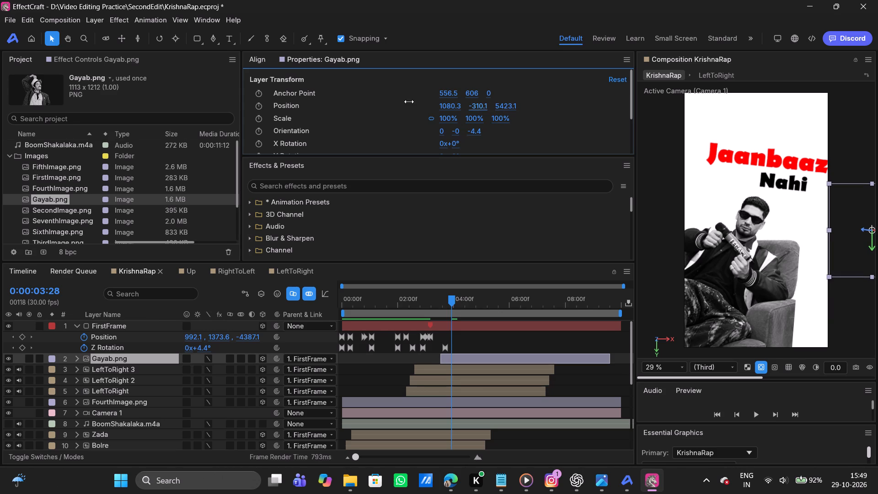
{"action": "left_click_drag", "start_coordinate": [409, 102], "coordinate": [438, 104]}
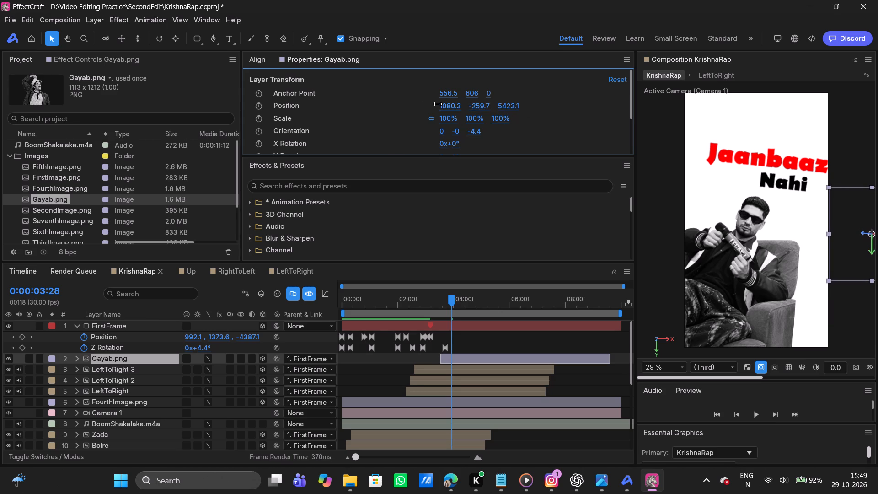
{"action": "left_click_drag", "start_coordinate": [506, 104], "coordinate": [574, 106]}
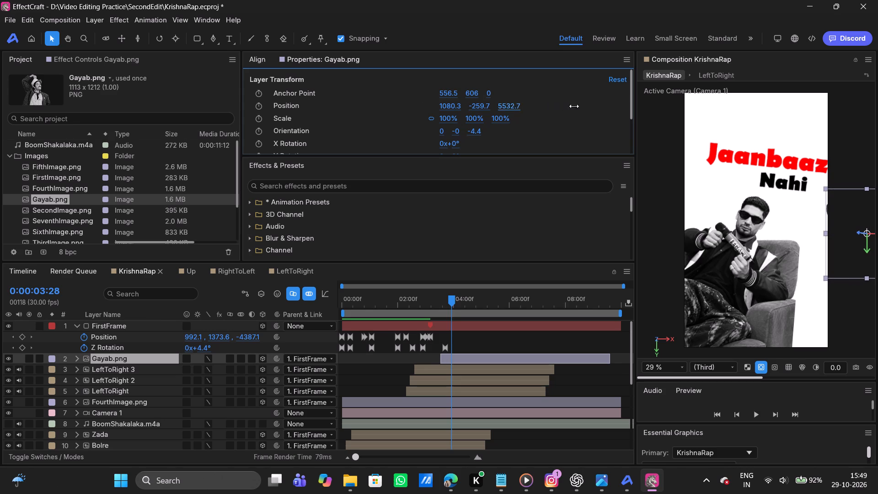
{"action": "left_click_drag", "start_coordinate": [574, 106], "coordinate": [717, 110]}
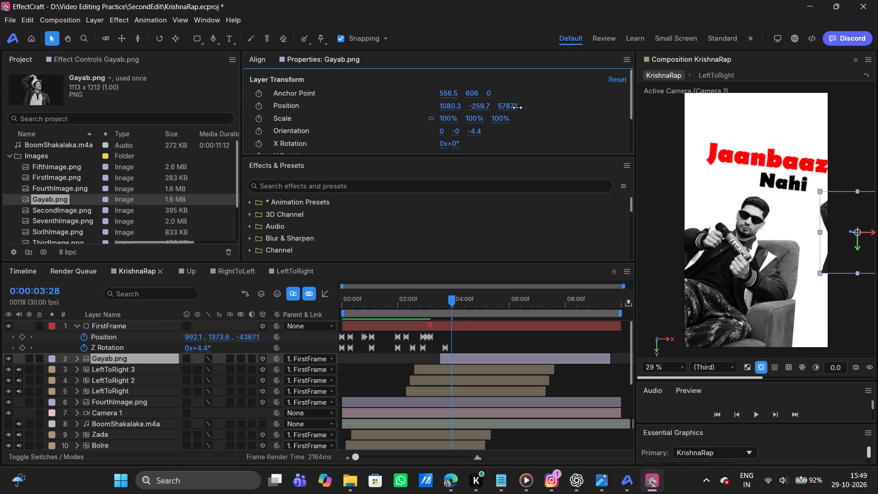
{"action": "left_click", "coordinate": [476, 107]}
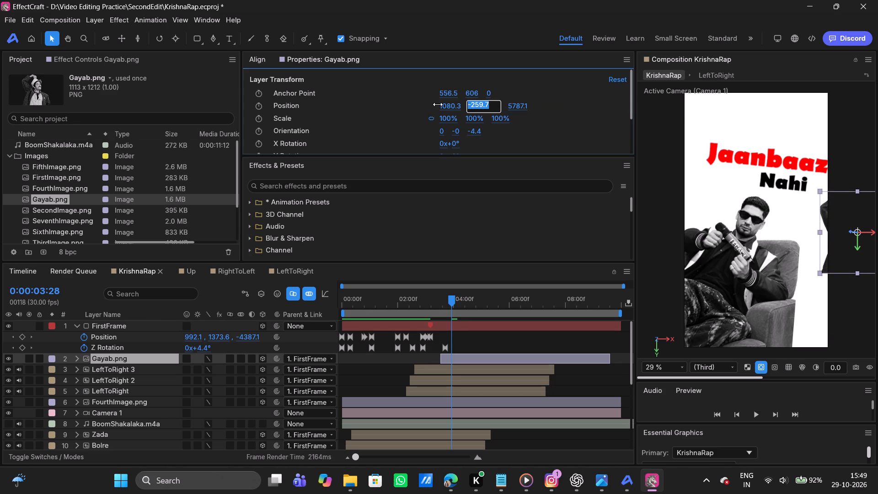
{"action": "left_click_drag", "start_coordinate": [445, 106], "coordinate": [438, 105]}
{"action": "left_click_drag", "start_coordinate": [438, 105], "coordinate": [503, 105]}
{"action": "left_click", "coordinate": [414, 104]}
{"action": "left_click", "coordinate": [424, 107]}
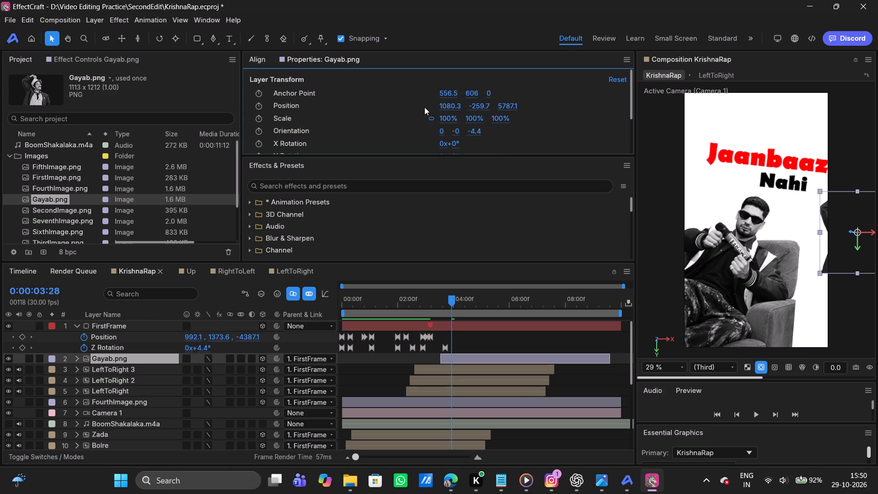
{"action": "left_click_drag", "start_coordinate": [451, 107], "coordinate": [558, 102]}
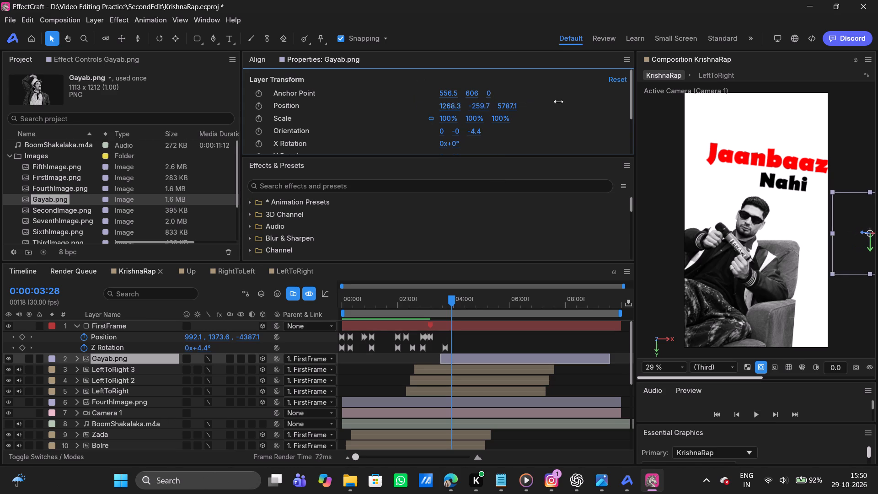
{"action": "left_click_drag", "start_coordinate": [558, 102], "coordinate": [528, 102]}
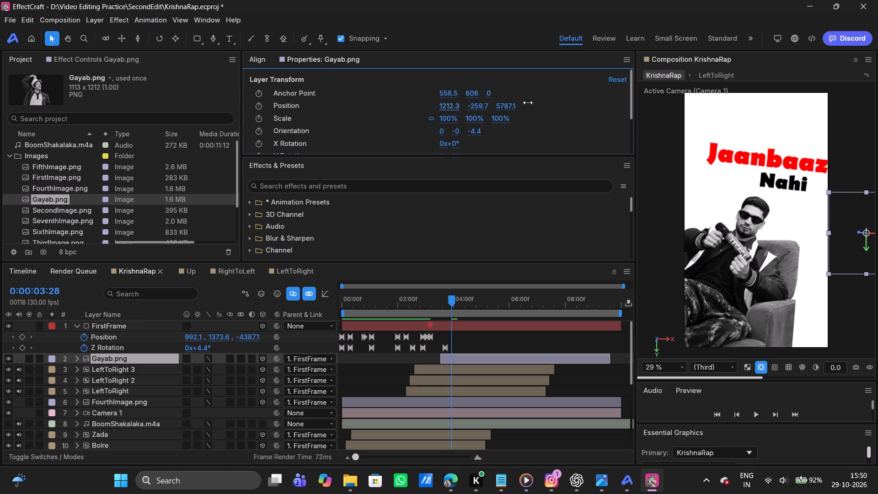
{"action": "left_click_drag", "start_coordinate": [528, 102], "coordinate": [520, 102]}
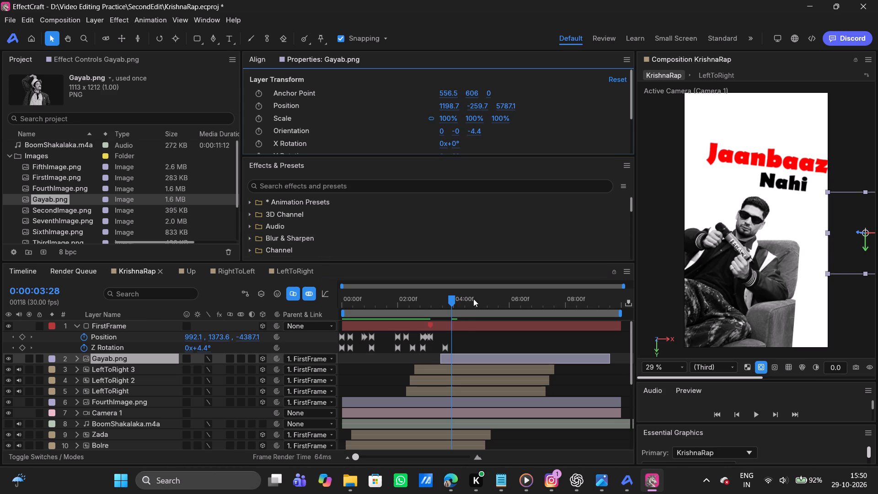
Keyframe FirstFrame's Position at 0:00:03:28 with X at about -192, bringing Gayab.png into frame.
{"action": "left_click", "coordinate": [457, 326]}
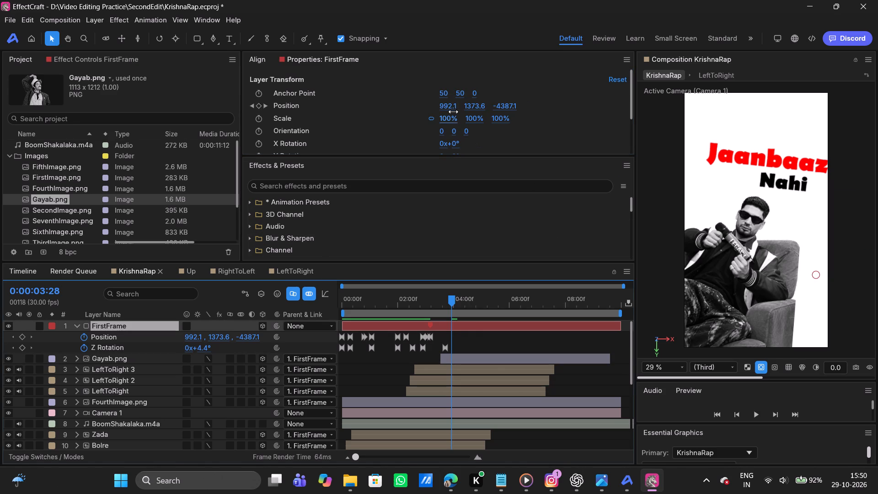
{"action": "left_click_drag", "start_coordinate": [452, 107], "coordinate": [0, 132]}
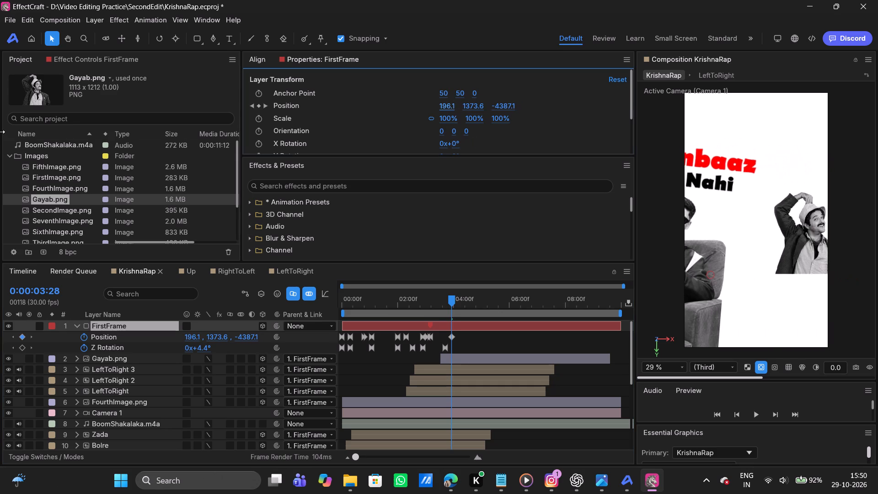
{"action": "left_click_drag", "start_coordinate": [0, 132], "coordinate": [0, 131]}
{"action": "left_click_drag", "start_coordinate": [450, 108], "coordinate": [309, 110]}
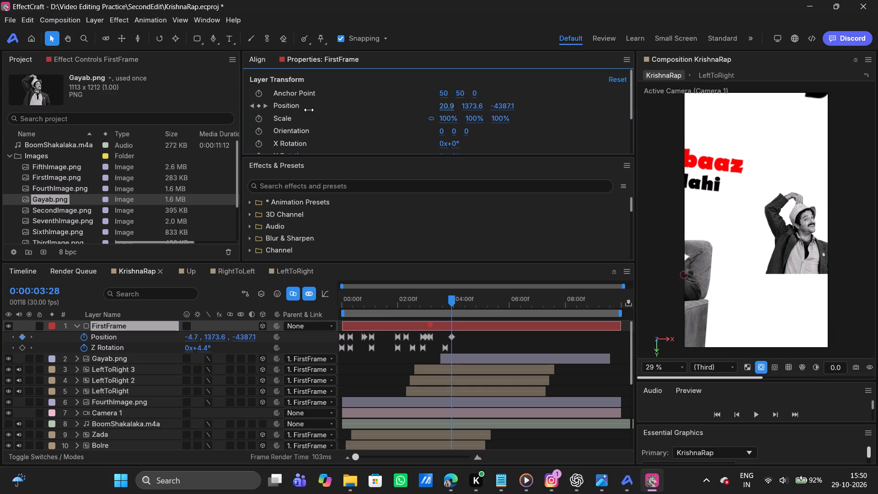
{"action": "left_click_drag", "start_coordinate": [309, 110], "coordinate": [202, 116]}
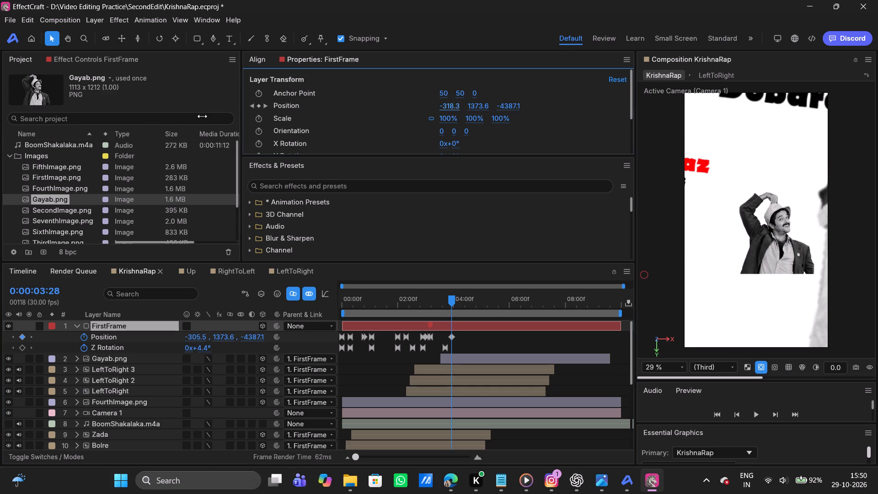
{"action": "left_click_drag", "start_coordinate": [202, 116], "coordinate": [243, 105]}
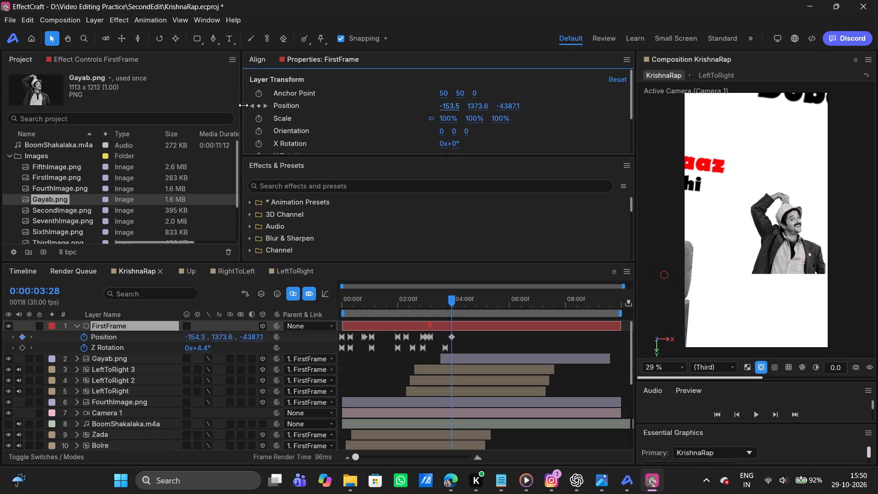
{"action": "left_click_drag", "start_coordinate": [243, 105], "coordinate": [227, 107]}
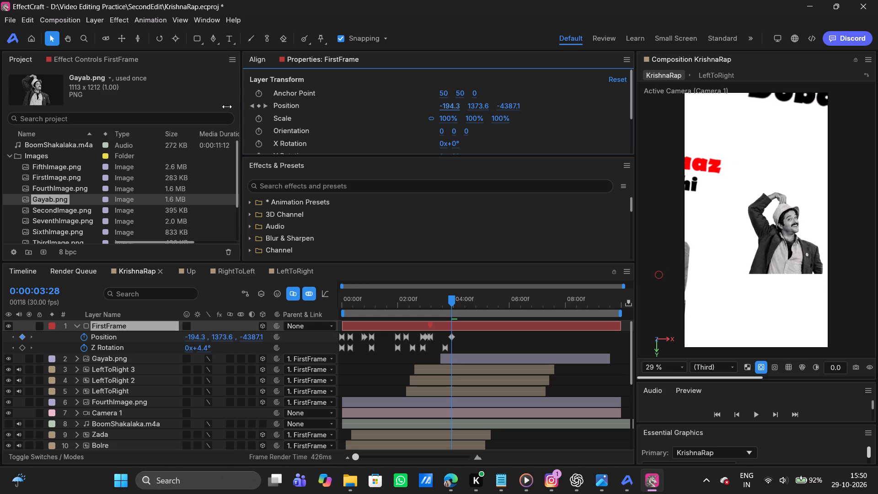
{"action": "left_click_drag", "start_coordinate": [227, 107], "coordinate": [228, 107]}
Adjust FirstFrame's Position keyframe at 0:00:03:28 to about -428, 1493, -5614 to frame Gayab.png larger and lower.
{"action": "left_click_drag", "start_coordinate": [504, 102], "coordinate": [736, 115]}
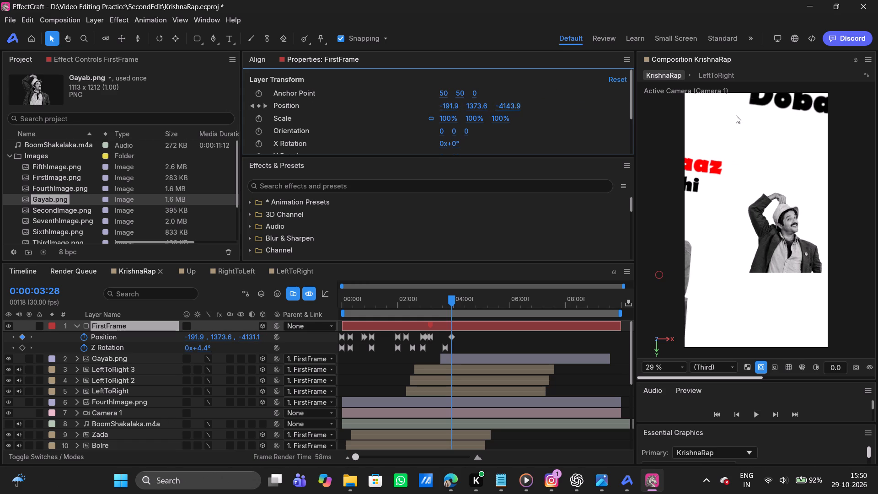
{"action": "left_click_drag", "start_coordinate": [736, 115], "coordinate": [31, 204]}
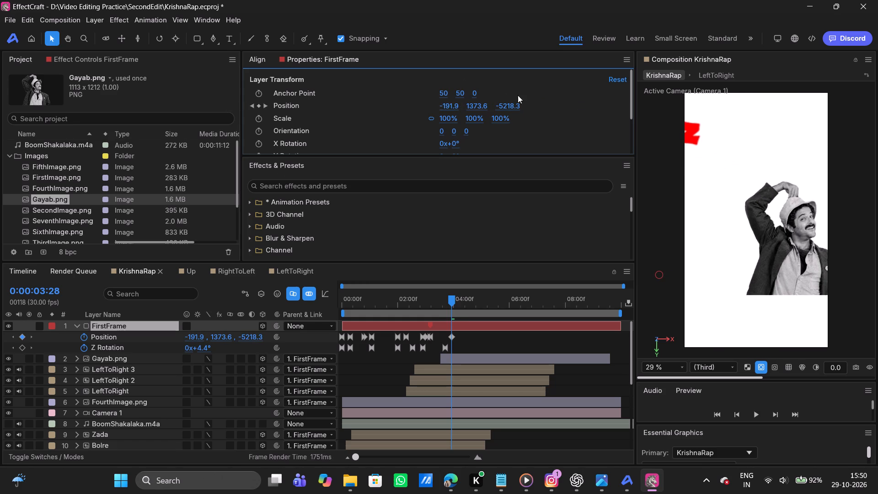
{"action": "left_click_drag", "start_coordinate": [516, 106], "coordinate": [373, 115]}
{"action": "left_click_drag", "start_coordinate": [446, 105], "coordinate": [475, 104]}
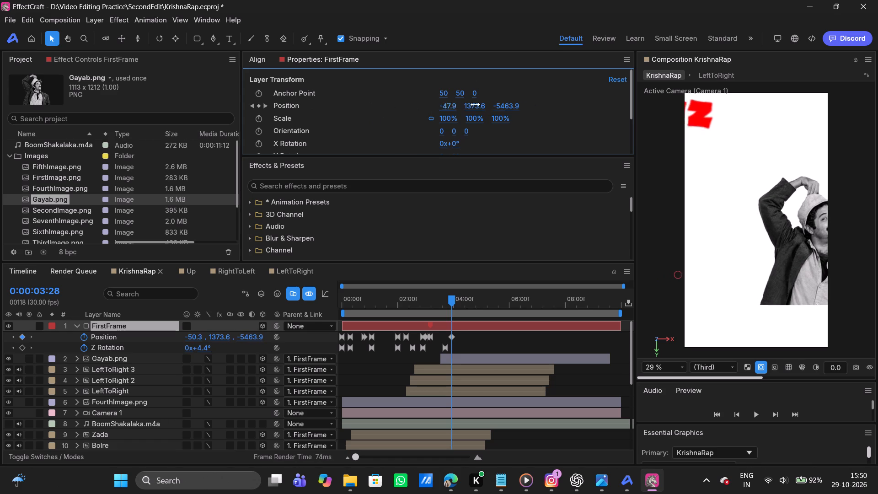
{"action": "left_click_drag", "start_coordinate": [475, 104], "coordinate": [313, 113]}
{"action": "left_click_drag", "start_coordinate": [514, 105], "coordinate": [538, 103]}
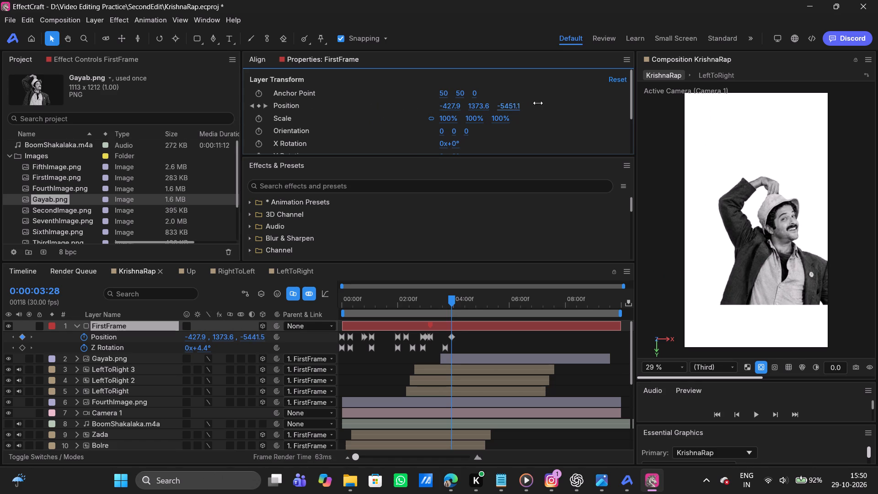
{"action": "left_click_drag", "start_coordinate": [538, 103], "coordinate": [430, 118]}
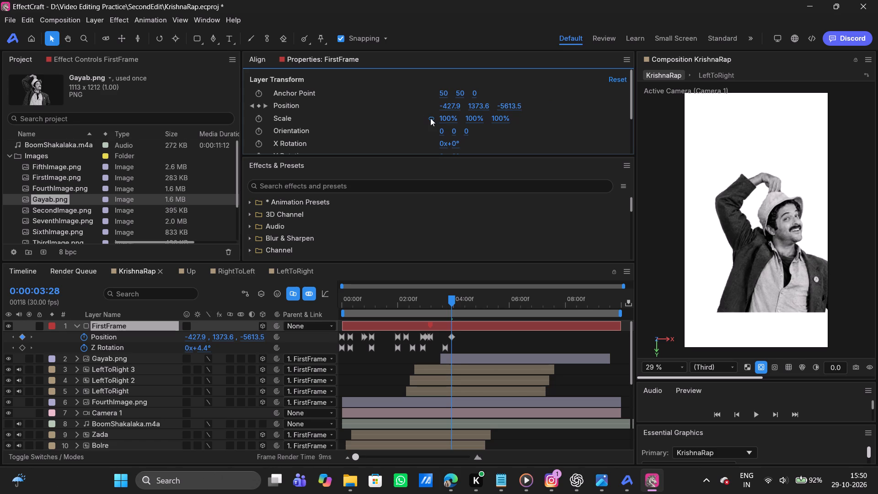
{"action": "left_click_drag", "start_coordinate": [477, 108], "coordinate": [613, 99]}
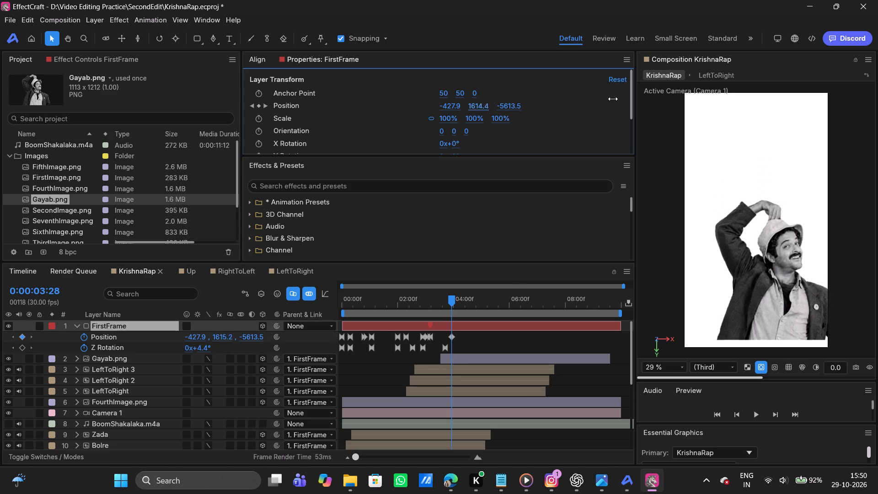
{"action": "left_click_drag", "start_coordinate": [613, 99], "coordinate": [541, 89]}
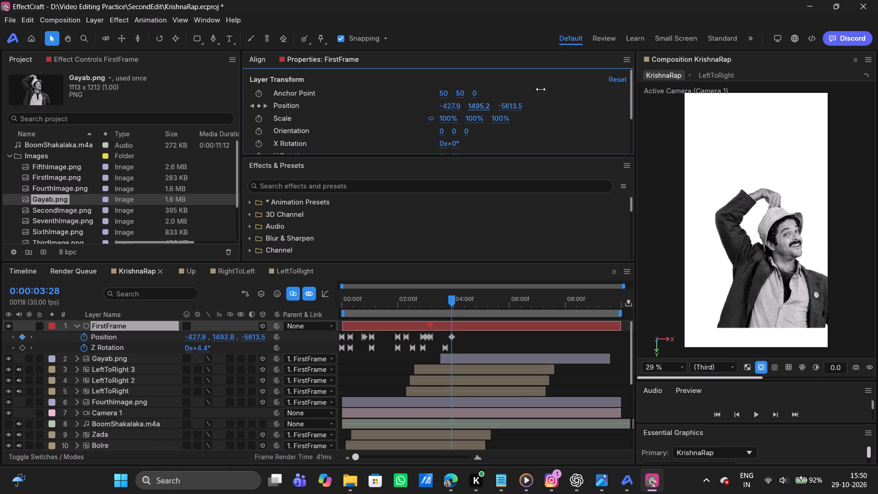
{"action": "left_click_drag", "start_coordinate": [541, 89], "coordinate": [542, 92]}
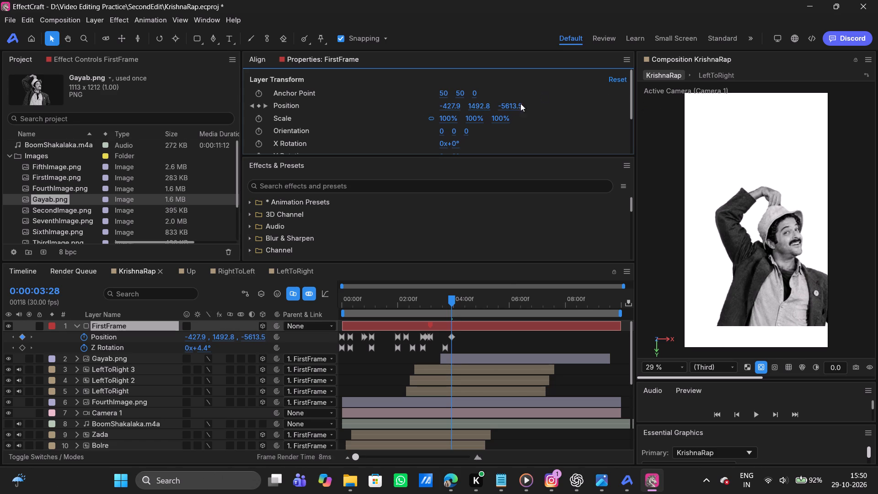
Keyframe FirstFrame's Z Rotation at 0:00:03:28 to about -4°, tilting the Gayab.png scene.
{"action": "left_click", "coordinate": [452, 338]}
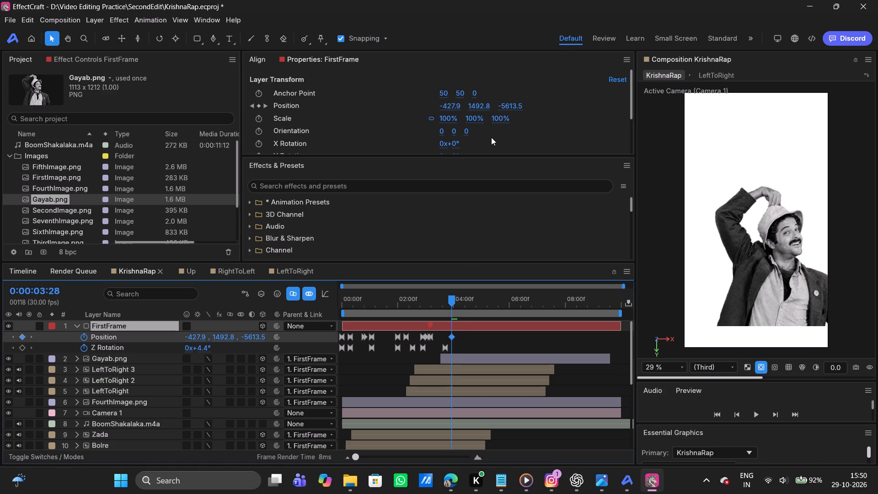
{"action": "scroll", "coordinate": [491, 137], "scroll_direction": "down", "scroll_amount": 1}
{"action": "left_click_drag", "start_coordinate": [461, 114], "coordinate": [449, 115]}
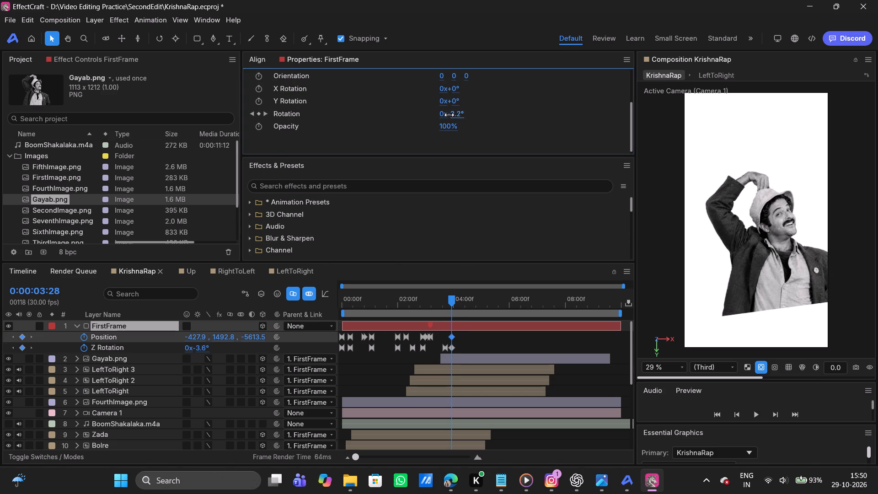
{"action": "left_click_drag", "start_coordinate": [449, 115], "coordinate": [448, 115]}
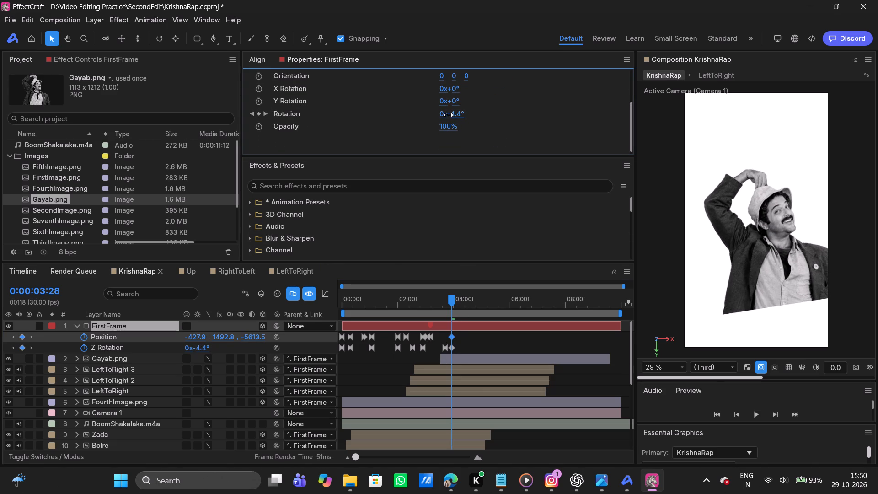
{"action": "left_click_drag", "start_coordinate": [448, 115], "coordinate": [449, 115]}
Adjust FirstFrame's Position Y at 0:00:03:28 to about 1778, lowering Gayab.png to the bottom of the frame.
{"action": "scroll", "coordinate": [466, 111], "scroll_direction": "up", "scroll_amount": 1}
{"action": "left_click_drag", "start_coordinate": [474, 92], "coordinate": [477, 91]}
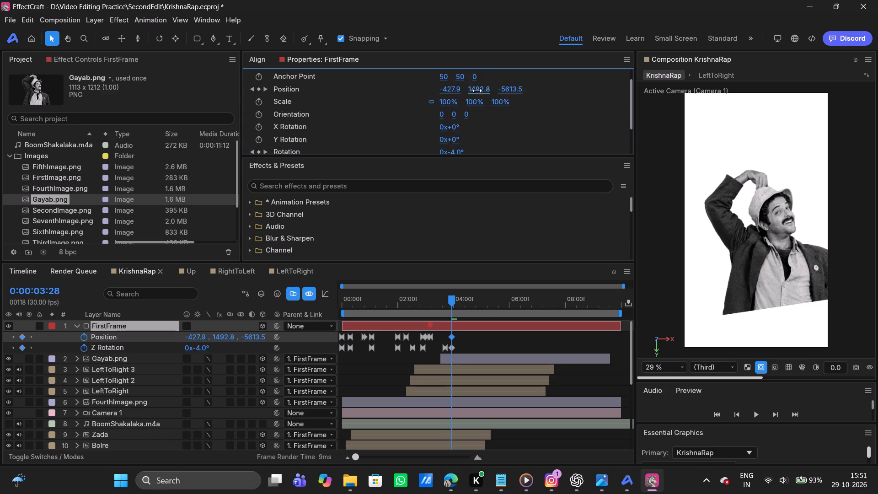
{"action": "left_click_drag", "start_coordinate": [477, 91], "coordinate": [682, 89]}
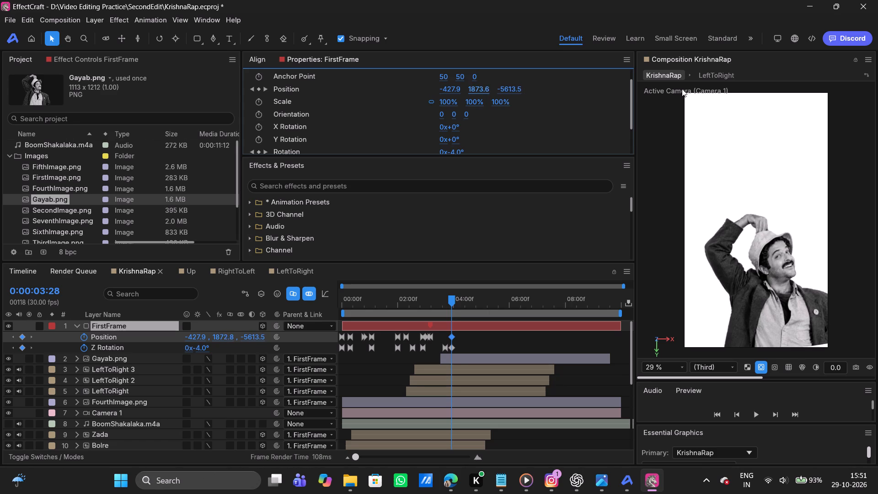
{"action": "left_click_drag", "start_coordinate": [682, 89], "coordinate": [640, 87]}
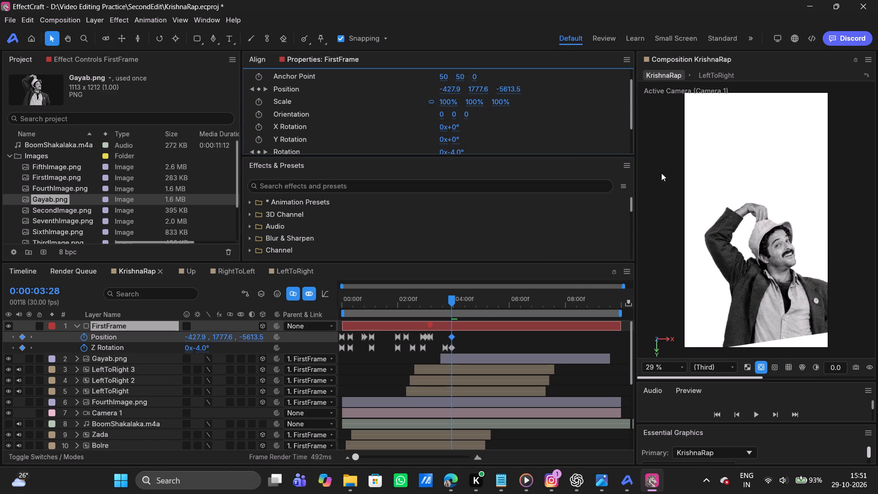
Scale Gayab.png up uniformly to about 127% so it fills the frame's width.
{"action": "scroll", "coordinate": [519, 127], "scroll_direction": "up", "scroll_amount": 1}
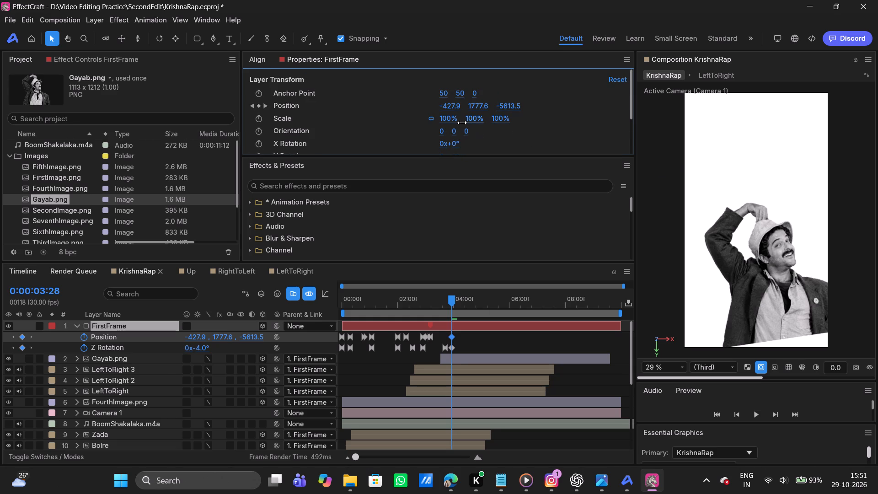
{"action": "left_click", "coordinate": [470, 358]}
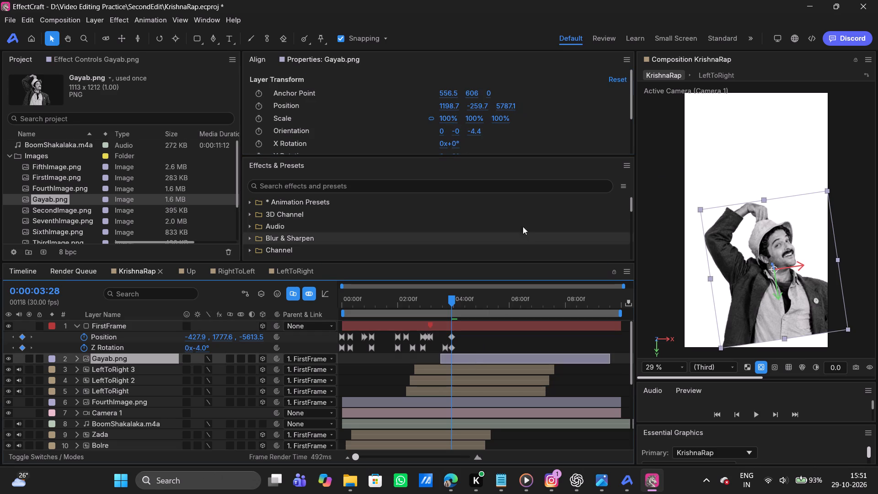
{"action": "left_click_drag", "start_coordinate": [451, 121], "coordinate": [462, 119]}
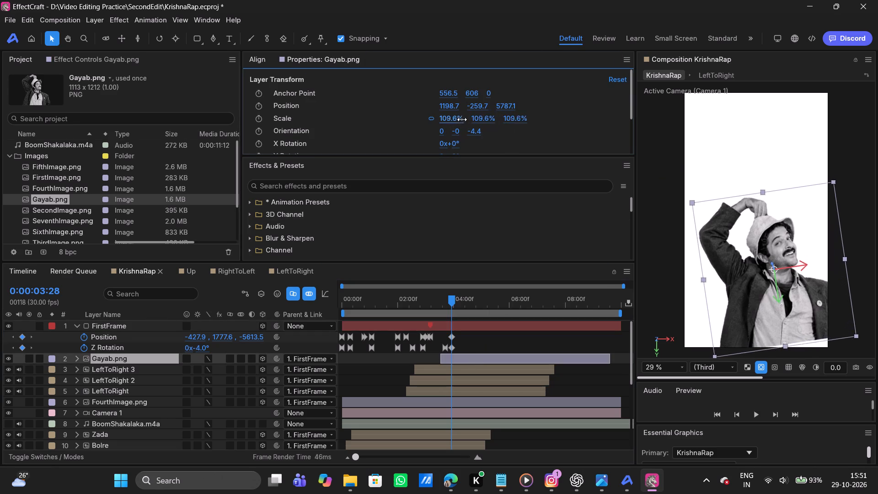
{"action": "left_click_drag", "start_coordinate": [462, 119], "coordinate": [470, 119]}
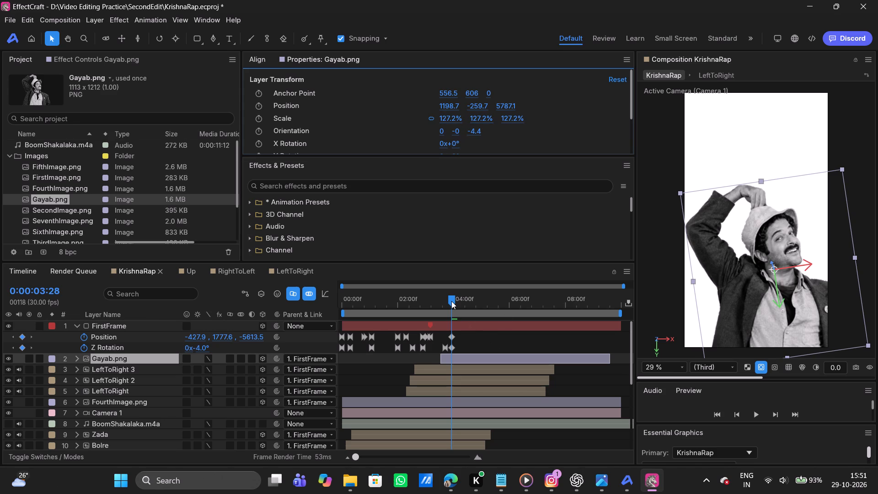
Scrub between 0:00:03:01 and 0:00:03:28 to review the move from the seated man to Gayab.png.
{"action": "left_click_drag", "start_coordinate": [451, 301], "coordinate": [437, 301]}
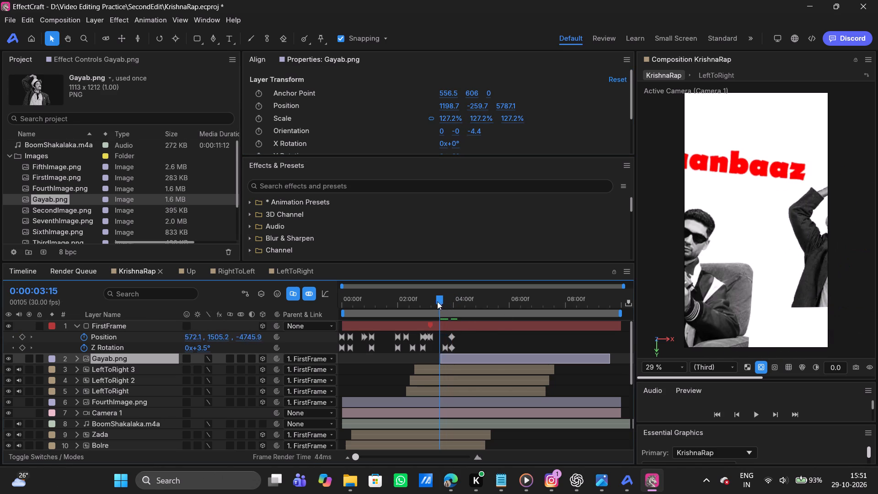
{"action": "left_click_drag", "start_coordinate": [437, 301], "coordinate": [443, 300]}
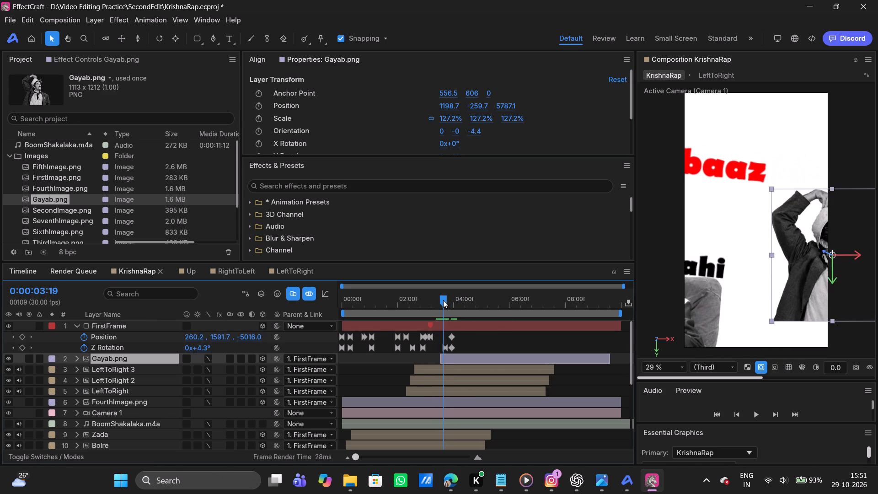
{"action": "left_click_drag", "start_coordinate": [443, 300], "coordinate": [444, 300]}
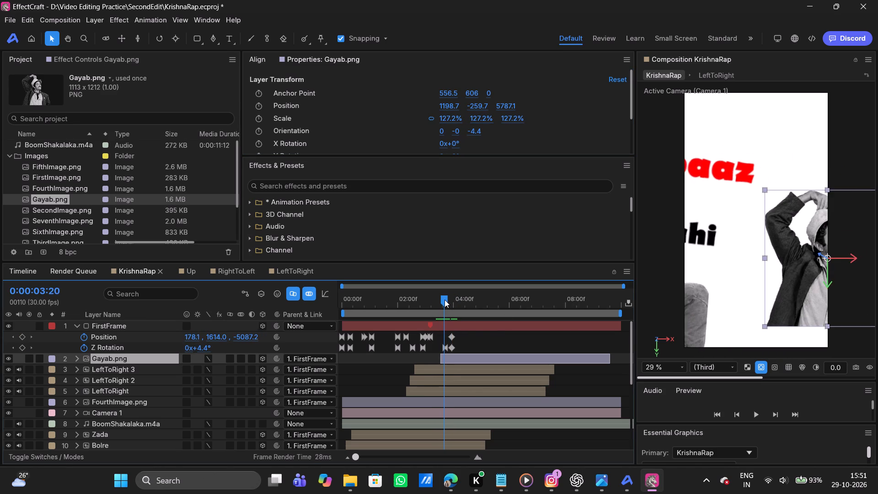
{"action": "left_click_drag", "start_coordinate": [444, 300], "coordinate": [445, 297]}
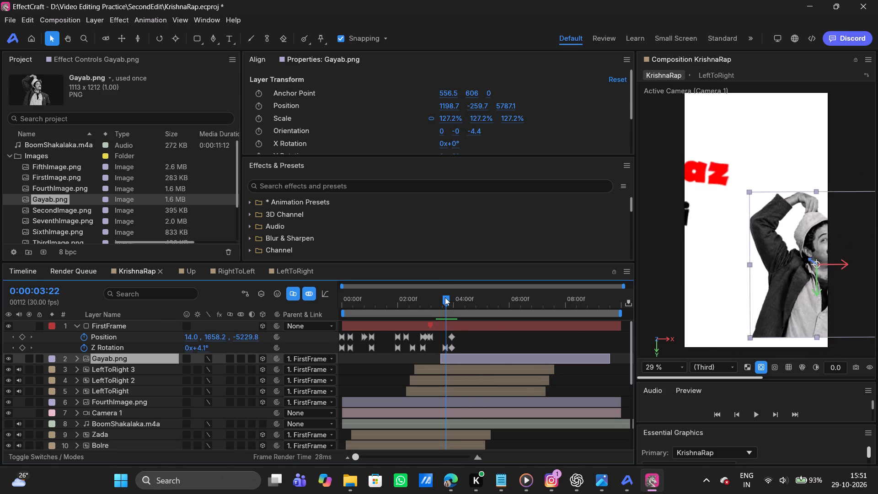
{"action": "left_click_drag", "start_coordinate": [445, 297], "coordinate": [428, 300]}
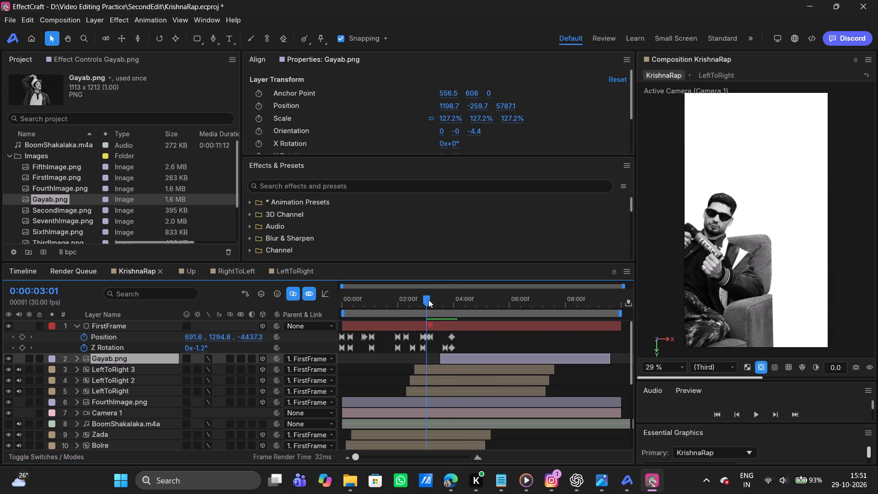
{"action": "left_click_drag", "start_coordinate": [428, 300], "coordinate": [442, 295]}
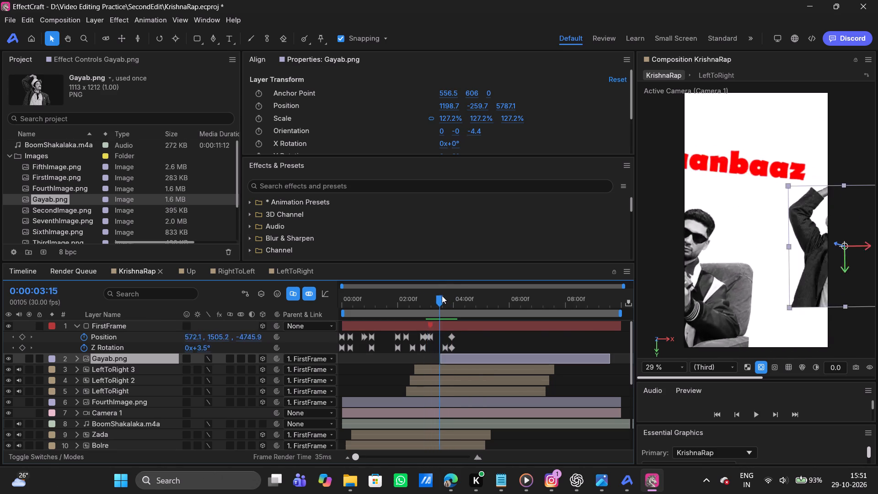
{"action": "left_click_drag", "start_coordinate": [442, 295], "coordinate": [452, 294]}
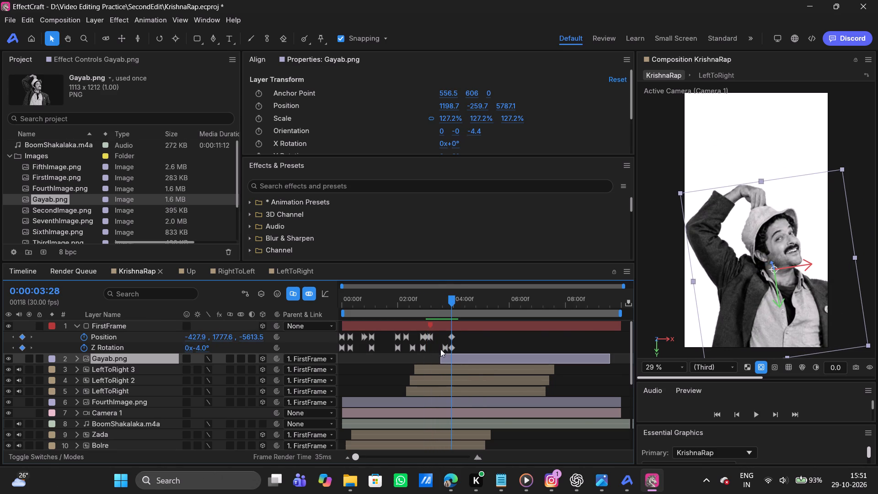
Step through FirstFrame's Position and Rotation keyframes between 0:00:03:05 and 0:00:03:28 to compare their timing and values.
{"action": "left_click", "coordinate": [447, 348]}
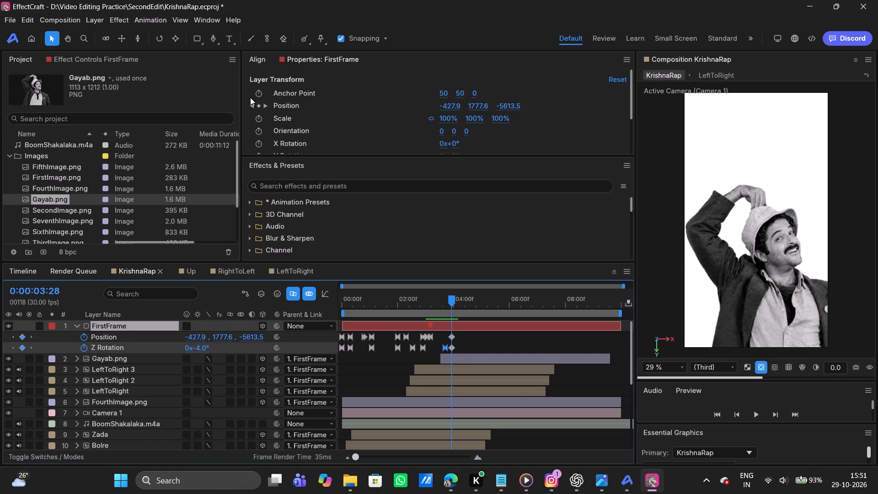
{"action": "left_click", "coordinate": [252, 104]}
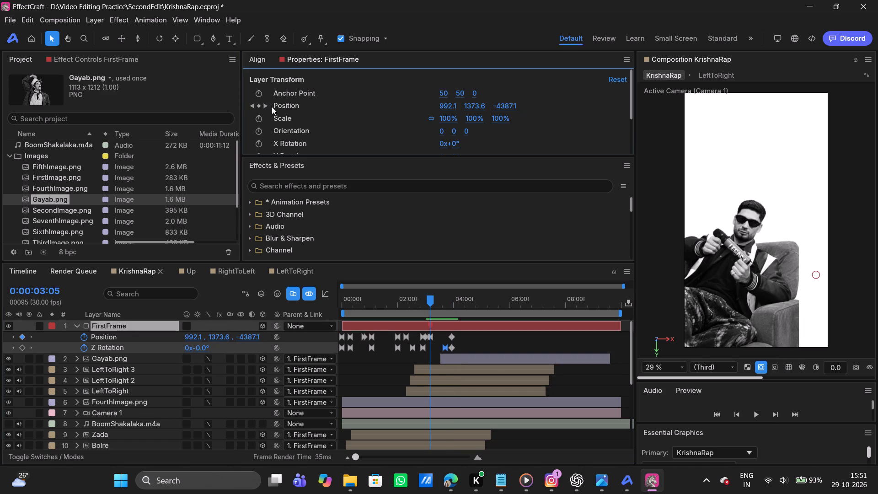
{"action": "scroll", "coordinate": [263, 125], "scroll_direction": "down", "scroll_amount": 1}
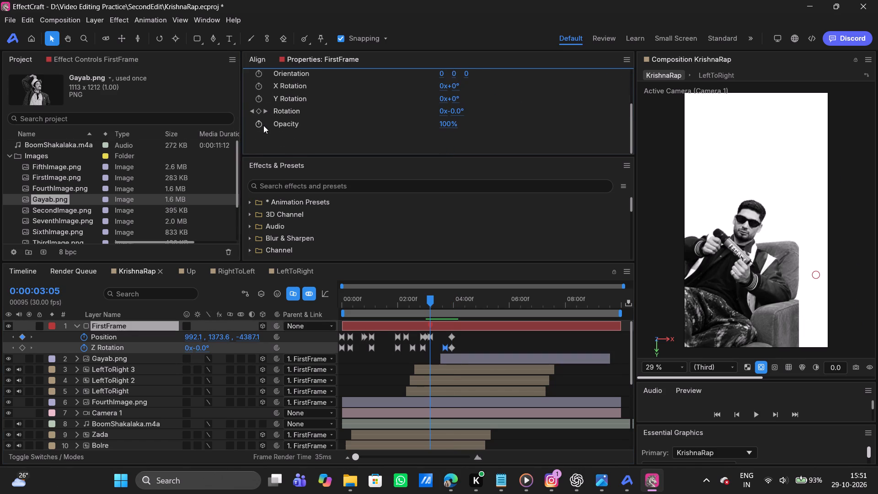
{"action": "scroll", "coordinate": [263, 125], "scroll_direction": "up", "scroll_amount": 1}
{"action": "scroll", "coordinate": [265, 129], "scroll_direction": "down", "scroll_amount": 1}
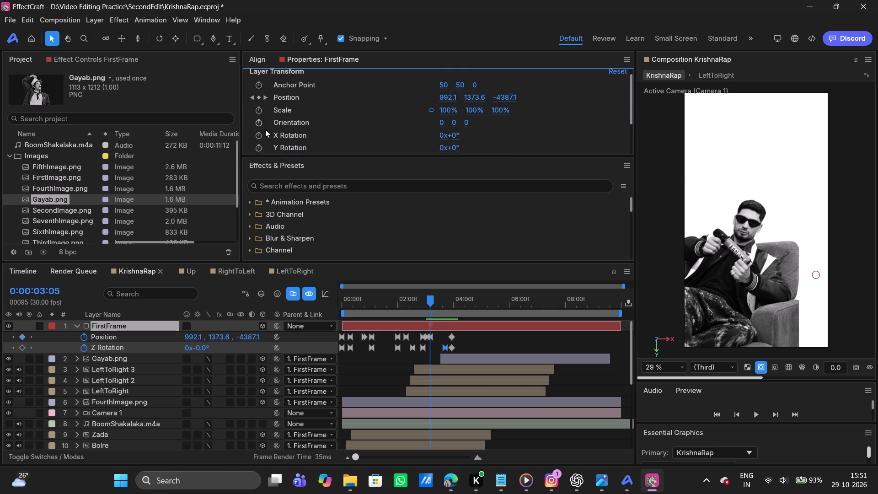
{"action": "scroll", "coordinate": [265, 129], "scroll_direction": "down", "scroll_amount": 1}
{"action": "left_click", "coordinate": [265, 111]}
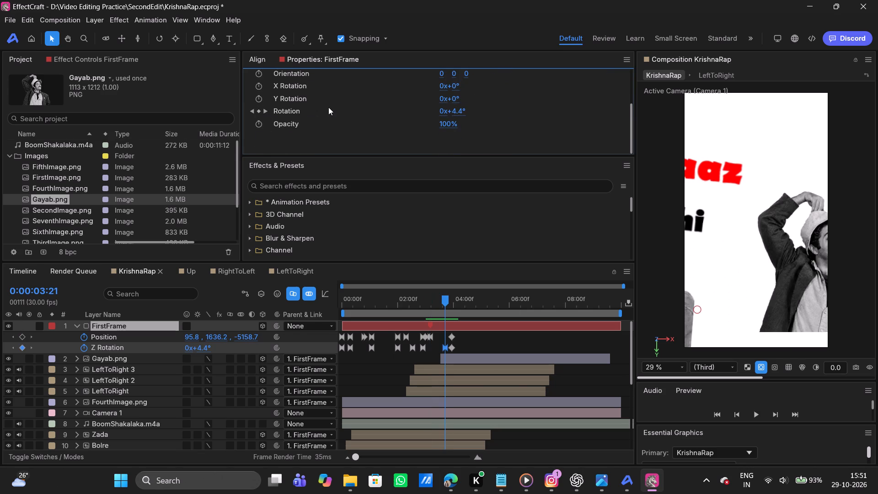
{"action": "scroll", "coordinate": [328, 107], "scroll_direction": "up", "scroll_amount": 2}
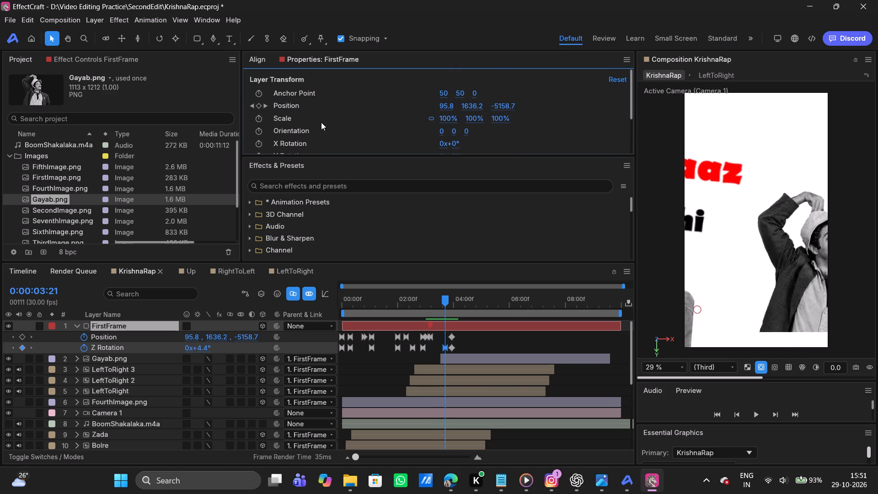
{"action": "left_click", "coordinate": [251, 106]}
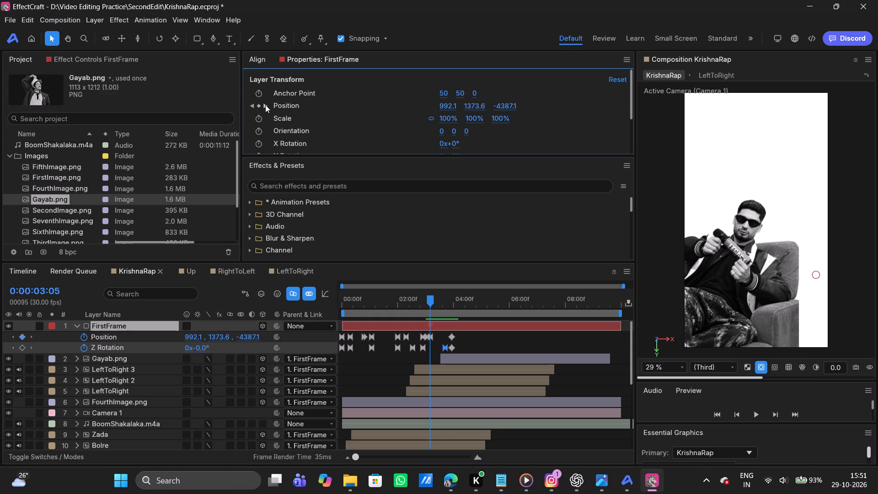
{"action": "left_click", "coordinate": [265, 105]}
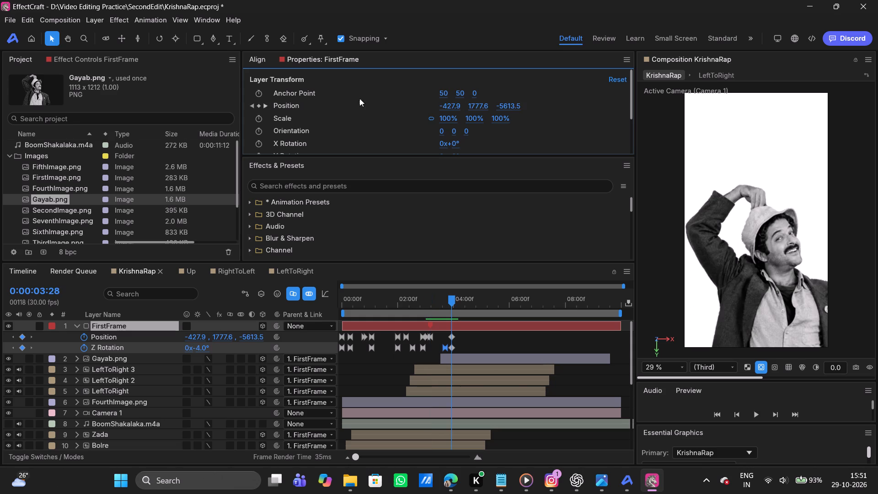
Add a FirstFrame Position keyframe at the 0:00:03:21 rotation keyframe with X set to 992.1, matching the previous Position keyframe.
{"action": "left_click", "coordinate": [445, 111]}
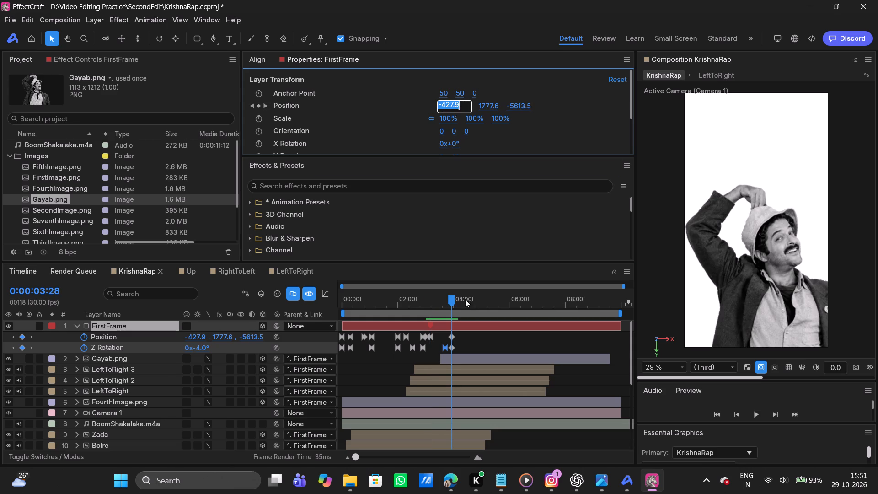
{"action": "scroll", "coordinate": [347, 117], "scroll_direction": "down", "scroll_amount": 1}
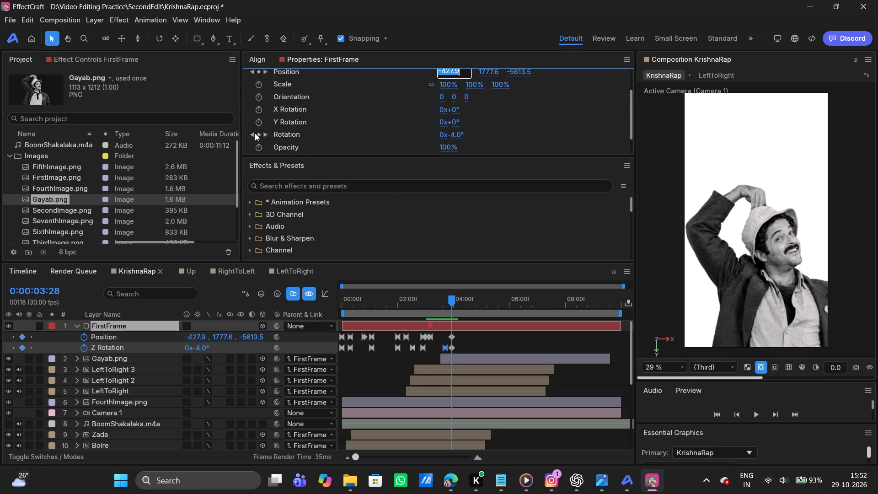
{"action": "left_click", "coordinate": [250, 136]}
{"action": "scroll", "coordinate": [409, 103], "scroll_direction": "up", "scroll_amount": 1}
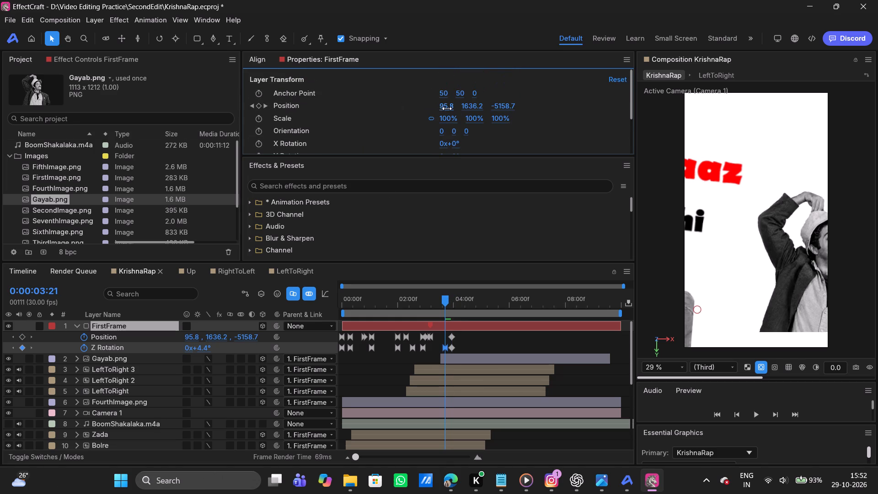
{"action": "double_click", "coordinate": [447, 108]}
{"action": "key", "text": "BackSpace"}
{"action": "type", "text": "99"}
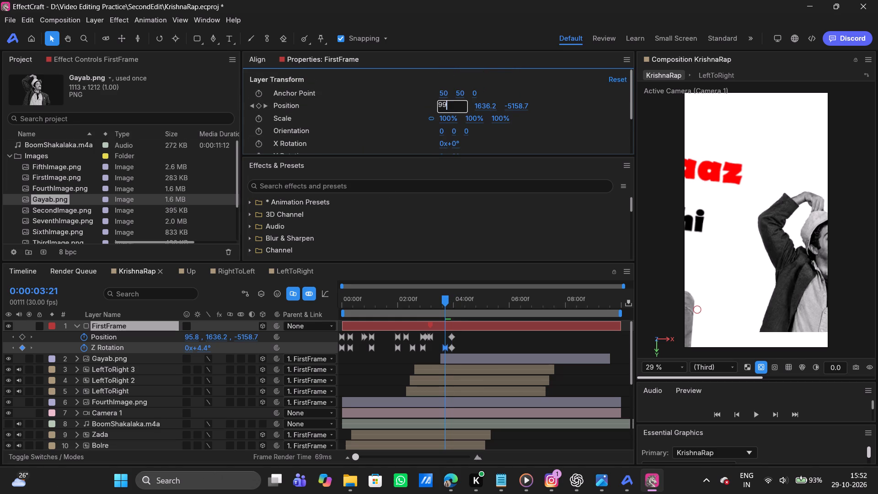
{"action": "type", "text": "2.1"}
{"action": "key", "text": "Return"}
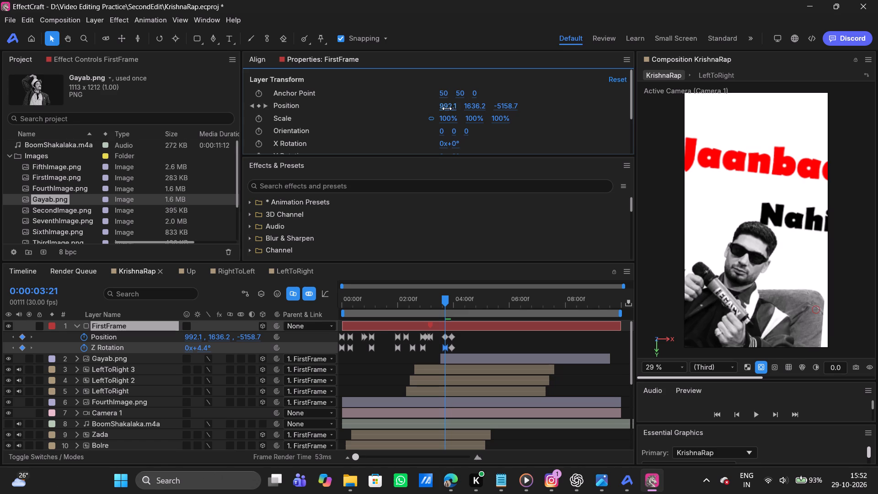
Set FirstFrame's Position Y at 0:00:03:21 to 1373.6, matching the keyframe at 0:00:03:05.
{"action": "left_click", "coordinate": [251, 106]}
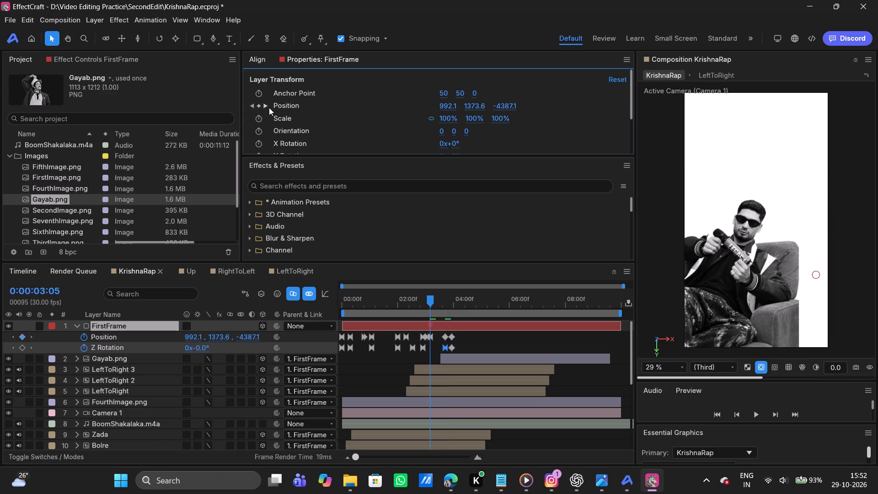
{"action": "left_click", "coordinate": [266, 106]}
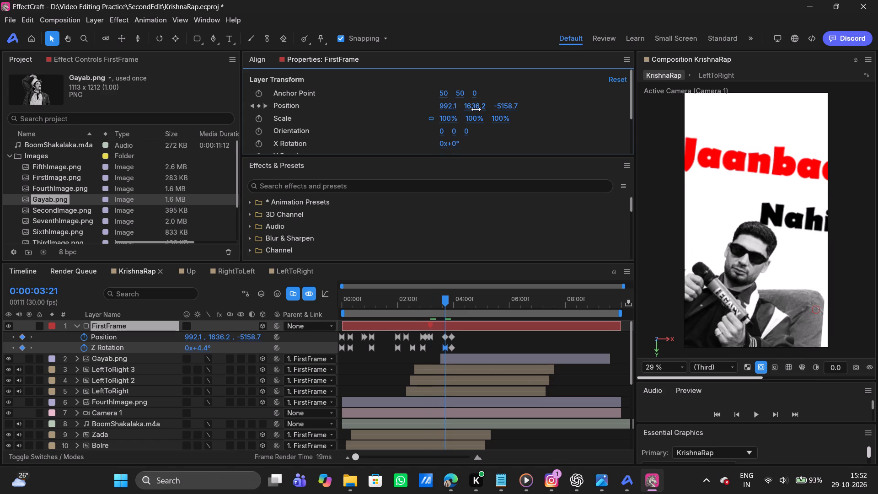
{"action": "double_click", "coordinate": [477, 110]}
{"action": "key", "text": "BackSpace"}
{"action": "type", "text": "13"}
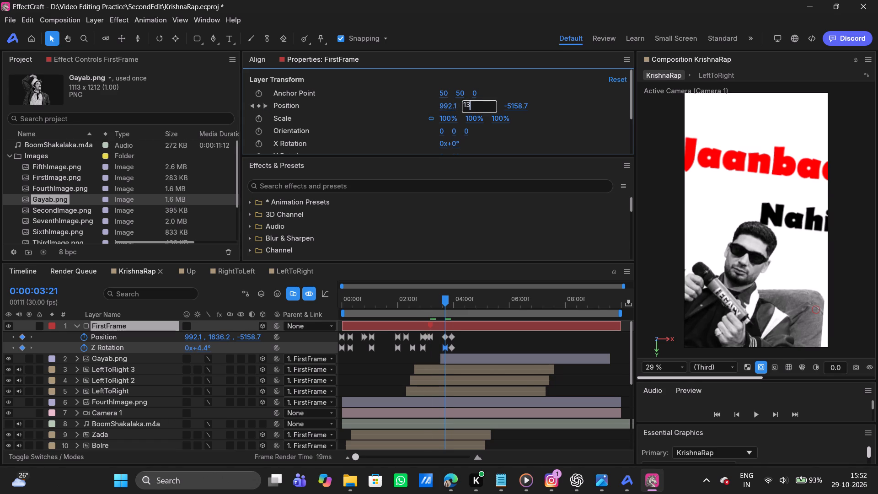
{"action": "type", "text": "73.6"}
{"action": "key", "text": "Return"}
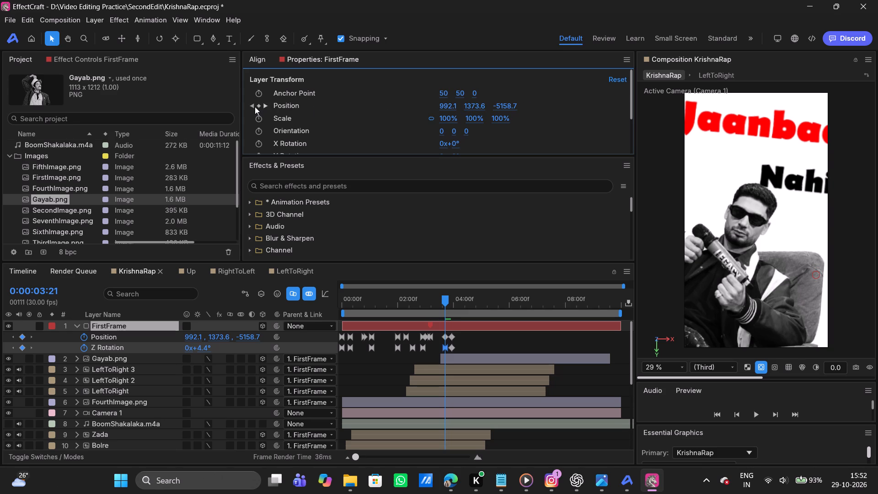
Set FirstFrame's Position Z at 0:00:03:21 to -4387.1, matching the previous Position keyframe.
{"action": "left_click", "coordinate": [252, 107]}
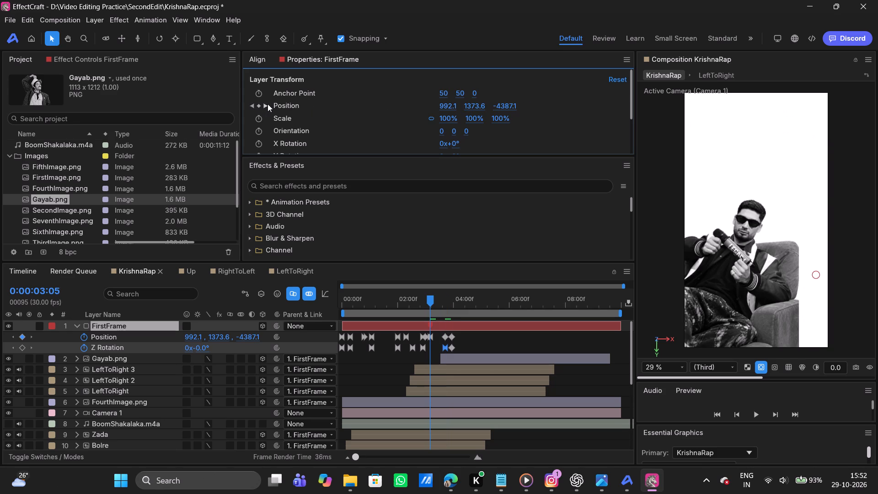
{"action": "left_click", "coordinate": [264, 105]}
{"action": "left_click", "coordinate": [521, 102]}
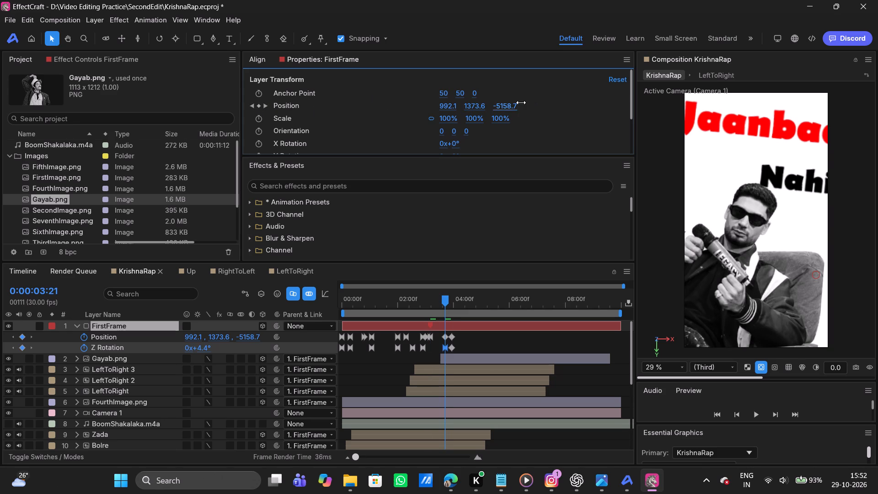
{"action": "key", "text": "Right"}
{"action": "key", "text": "BackSpace"}
{"action": "key", "text": "BackSpace"}
{"action": "key", "text": "BackSpace"}
{"action": "key", "text": "BackSpace"}
{"action": "key", "text": "BackSpace"}
{"action": "key", "text": "BackSpace"}
{"action": "key", "text": "4"}
{"action": "type", "text": "387.1"}
{"action": "key", "text": "Return"}
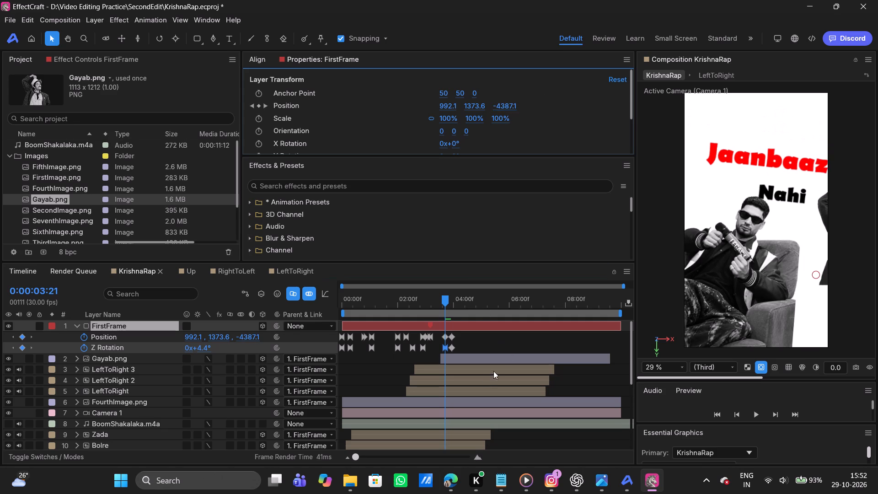
Shift the Gayab.png layer sideways, away from the seated man, to a Position X of about 1347.5.
{"action": "left_click", "coordinate": [460, 365]}
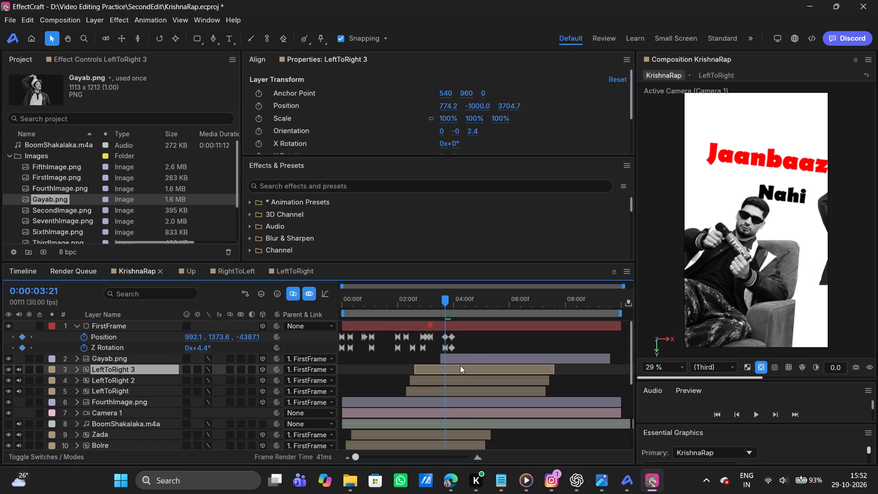
{"action": "left_click", "coordinate": [451, 359]}
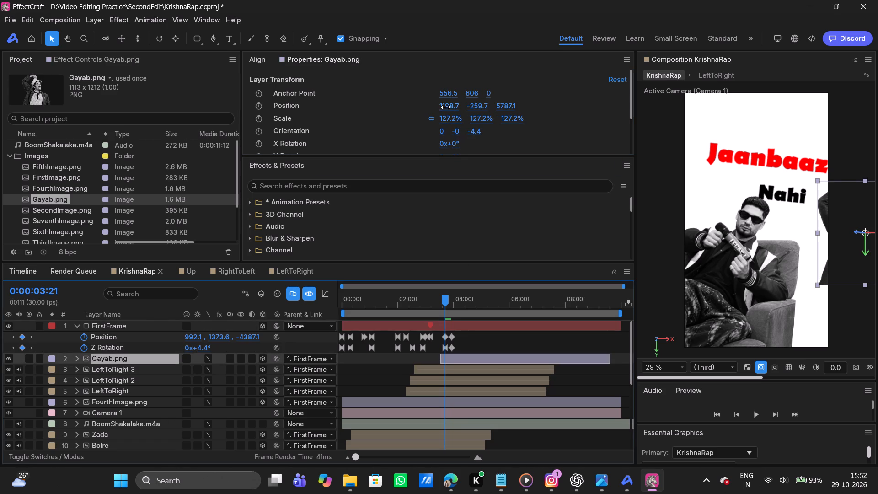
{"action": "left_click_drag", "start_coordinate": [445, 107], "coordinate": [541, 104]}
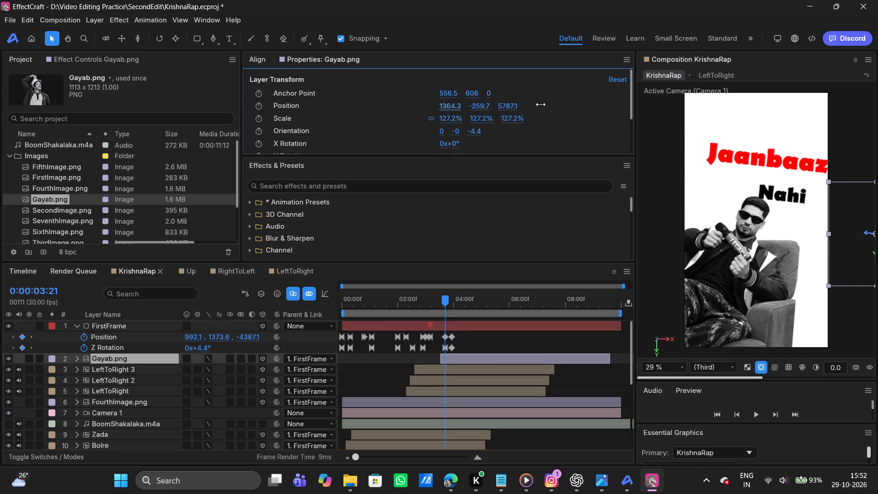
{"action": "left_click_drag", "start_coordinate": [541, 104], "coordinate": [532, 104]}
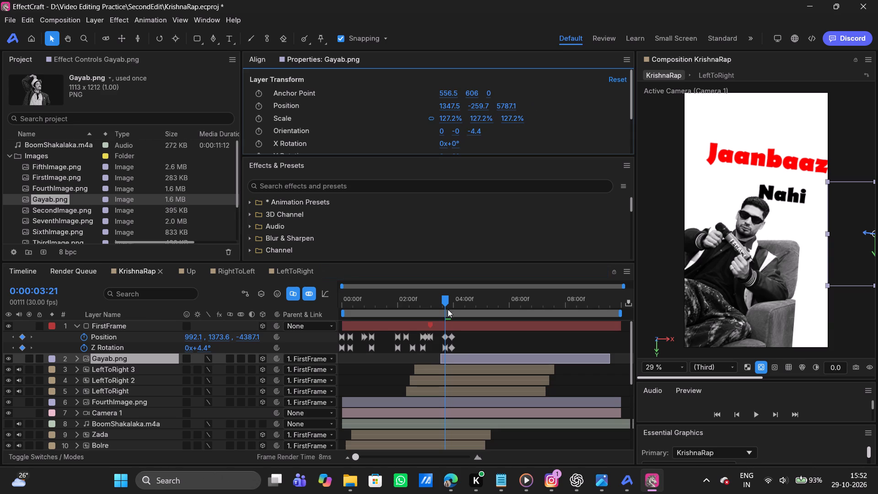
At 0:00:03:28, adjust FirstFrame's Position X to about -529.5 to reframe the Gayab image.
{"action": "left_click_drag", "start_coordinate": [445, 301], "coordinate": [452, 301]}
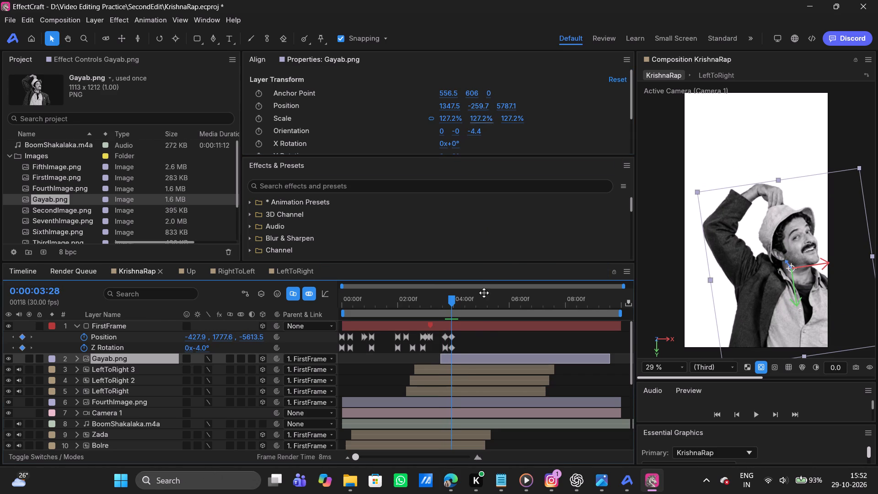
{"action": "left_click", "coordinate": [466, 325]}
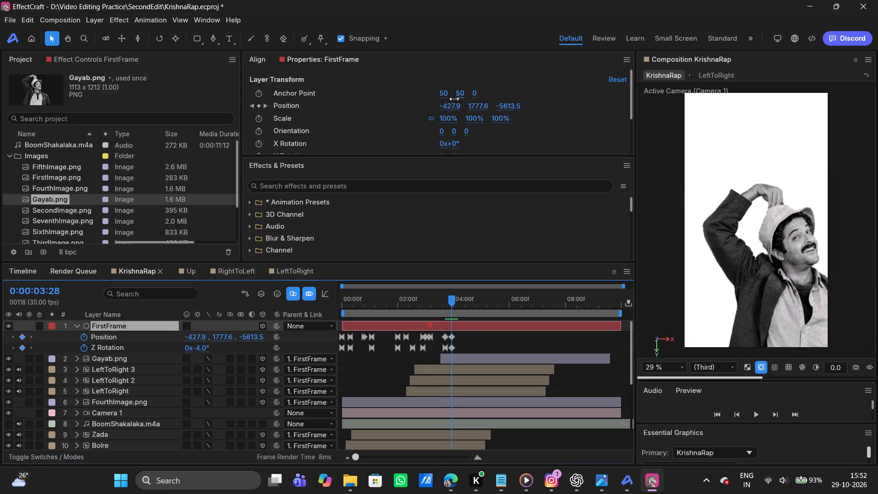
{"action": "left_click_drag", "start_coordinate": [448, 108], "coordinate": [391, 115]}
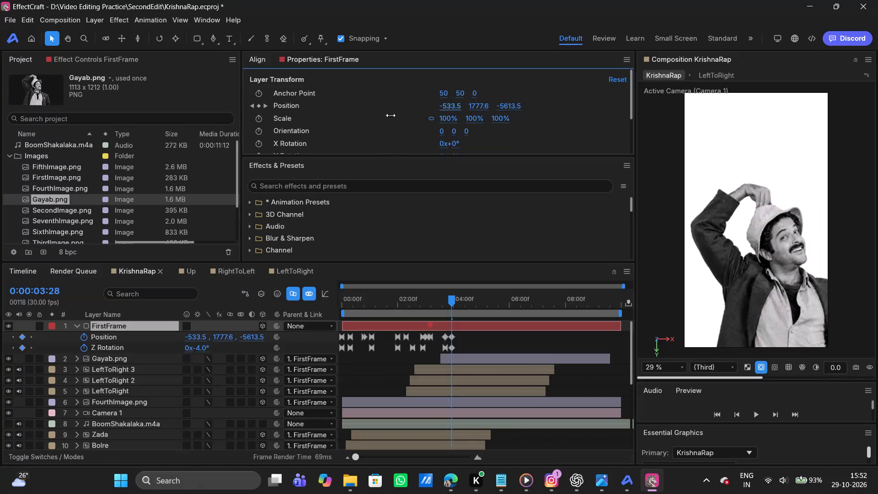
{"action": "left_click_drag", "start_coordinate": [391, 115], "coordinate": [392, 115]}
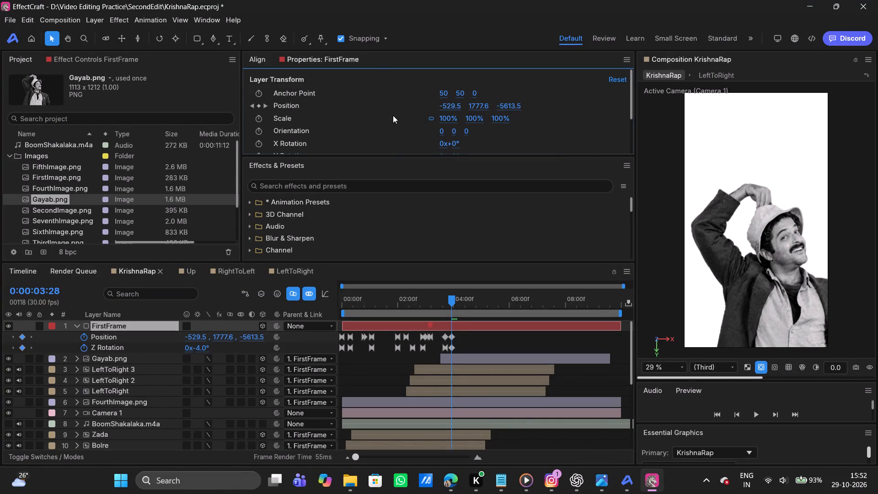
{"action": "left_click", "coordinate": [466, 322]}
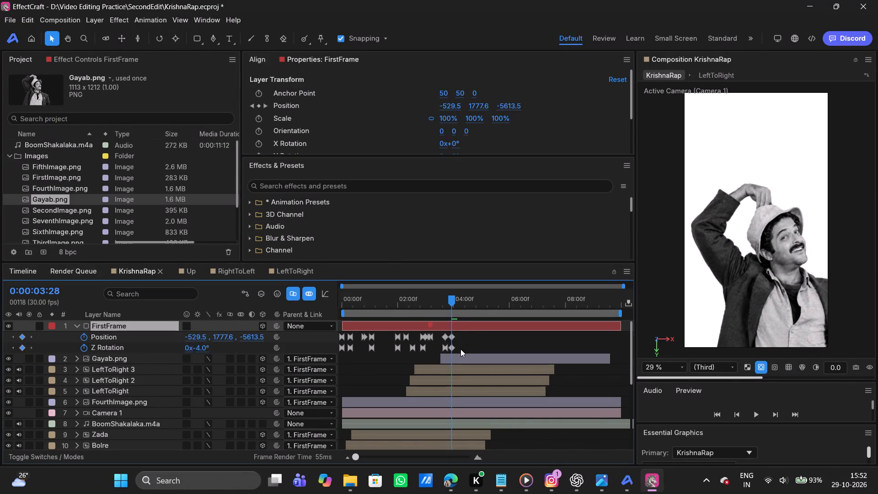
Set the spatial interpolation of FirstFrame's Position keyframe at 0:00:03:05 to Linear.
{"action": "left_click", "coordinate": [444, 340]}
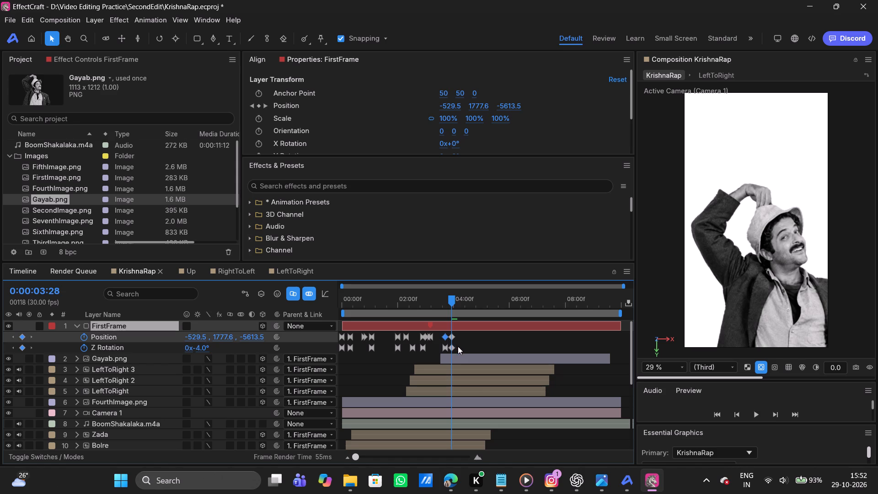
{"action": "left_click", "coordinate": [432, 337]}
{"action": "right_click", "coordinate": [432, 337]}
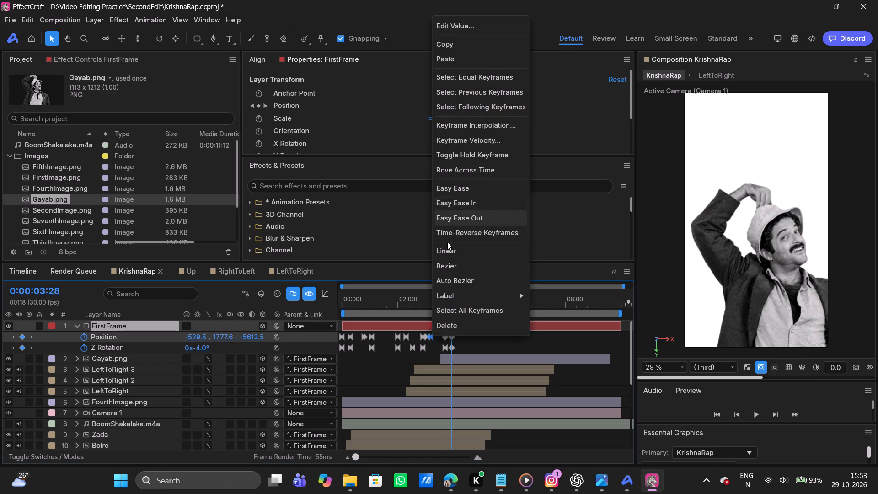
{"action": "left_click", "coordinate": [478, 126]}
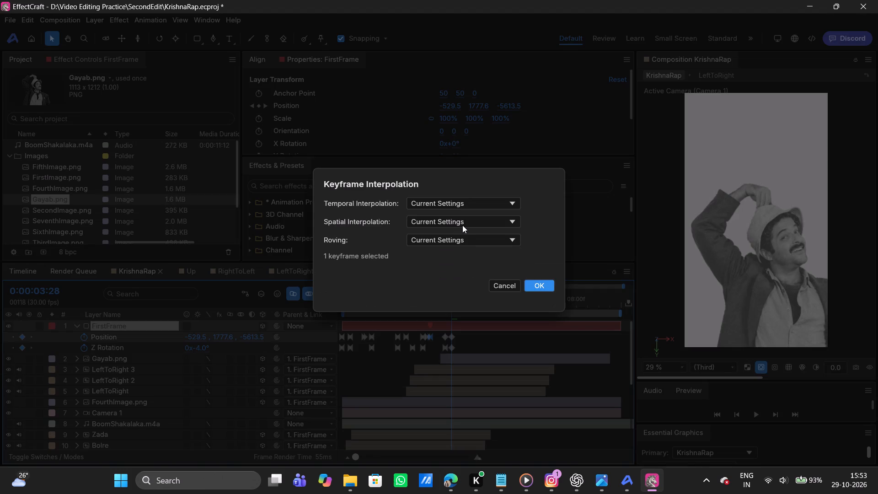
{"action": "left_click", "coordinate": [465, 224]}
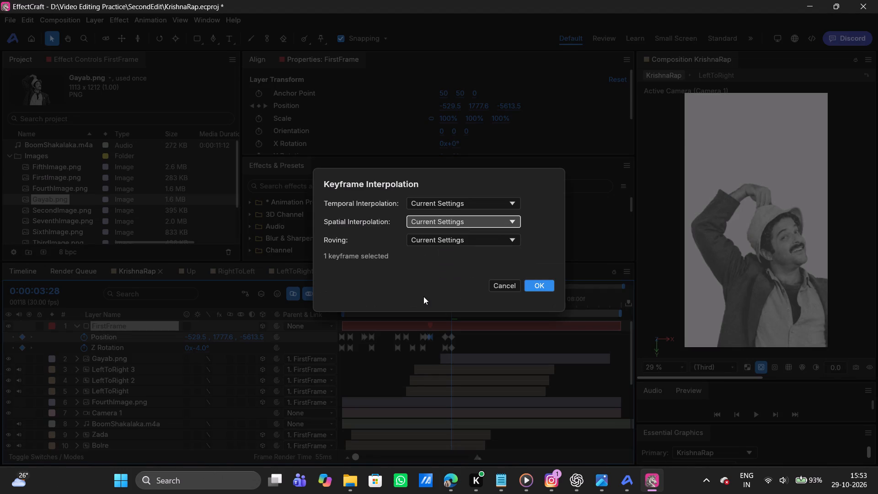
{"action": "left_click", "coordinate": [431, 255]}
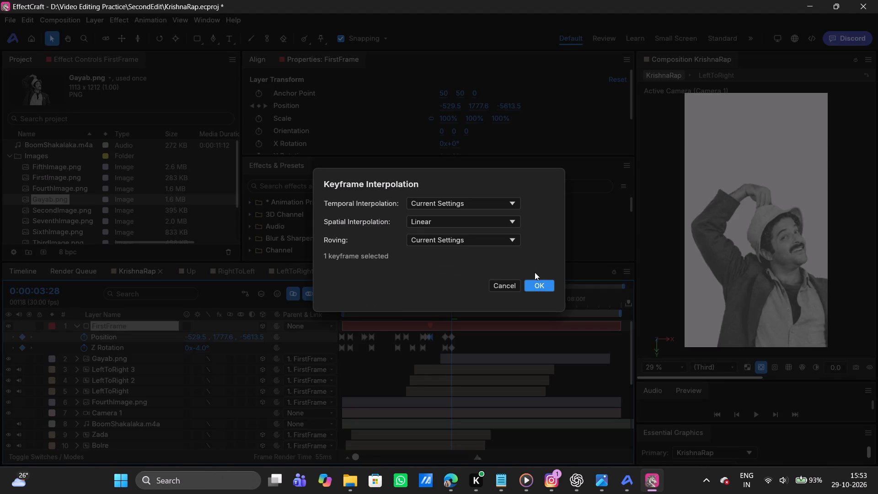
{"action": "left_click", "coordinate": [538, 285]}
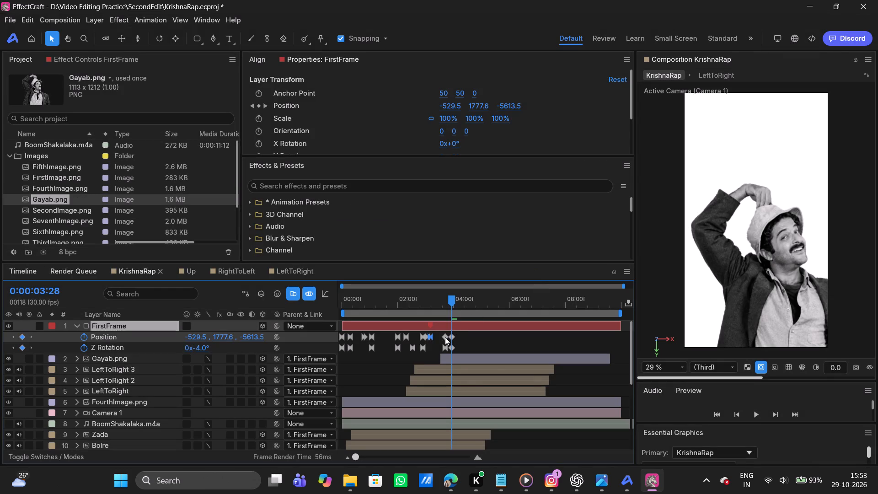
Apply Easy Ease to FirstFrame's Position and Z Rotation keyframes at 0:00:03:21 and 0:00:03:28.
{"action": "left_click", "coordinate": [445, 337]}
{"action": "left_click_drag", "start_coordinate": [440, 333], "coordinate": [471, 347]}
{"action": "left_click_drag", "start_coordinate": [471, 347], "coordinate": [471, 350]}
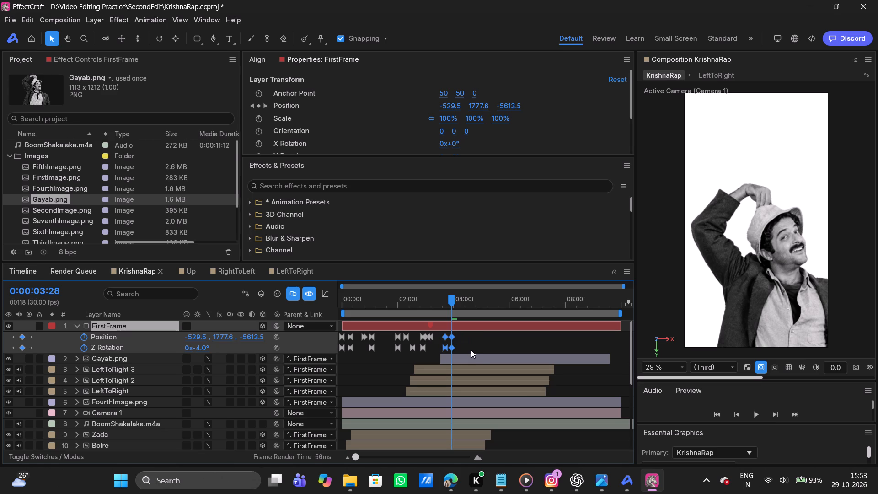
{"action": "key", "text": "F9"}
{"action": "left_click", "coordinate": [473, 343]}
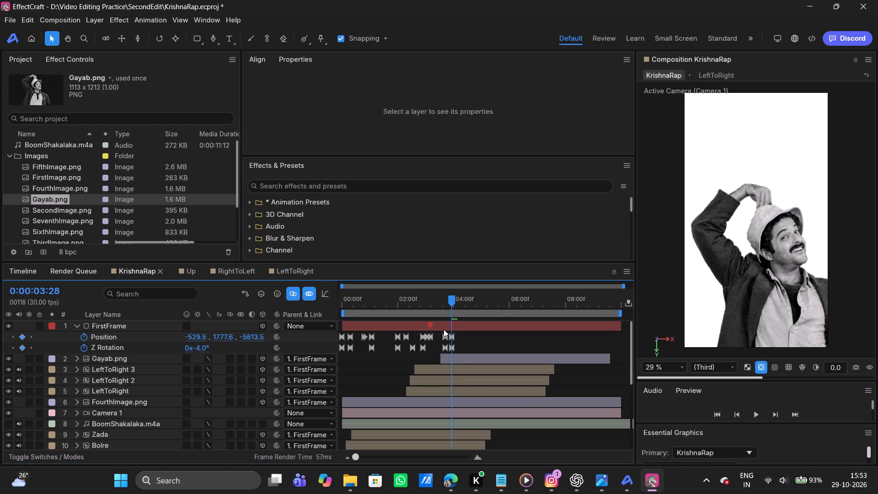
In the speed graph, lengthen the easing of FirstFrame's Position keyframes at 0:00:03:21 and 0:00:03:28 for a sharp mid-move speed peak.
{"action": "left_click_drag", "start_coordinate": [439, 335], "coordinate": [471, 342]}
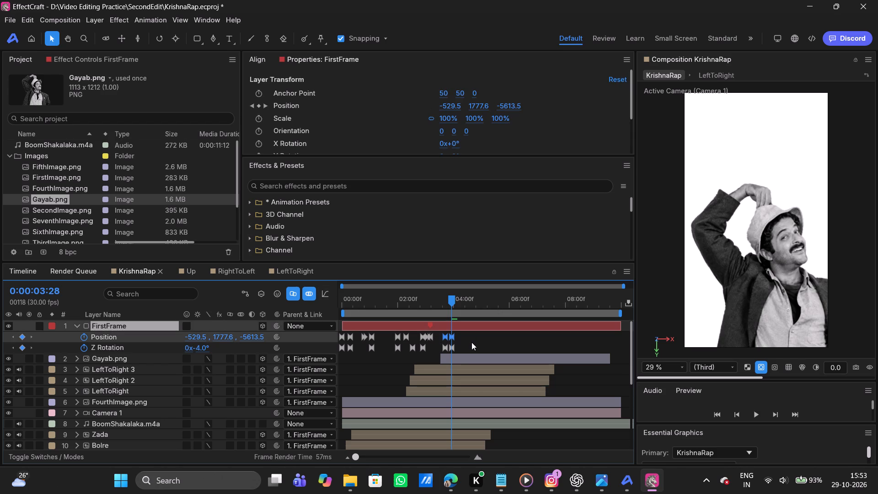
{"action": "left_click", "coordinate": [330, 291]}
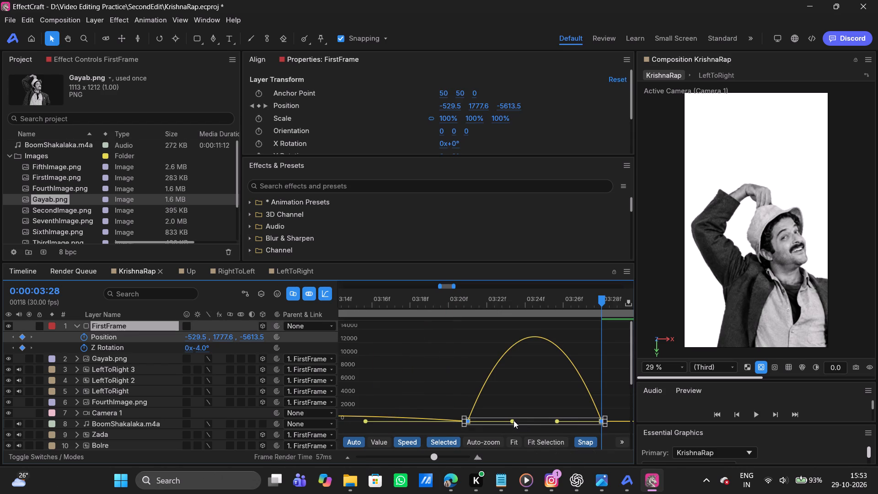
{"action": "left_click_drag", "start_coordinate": [514, 420], "coordinate": [566, 422]}
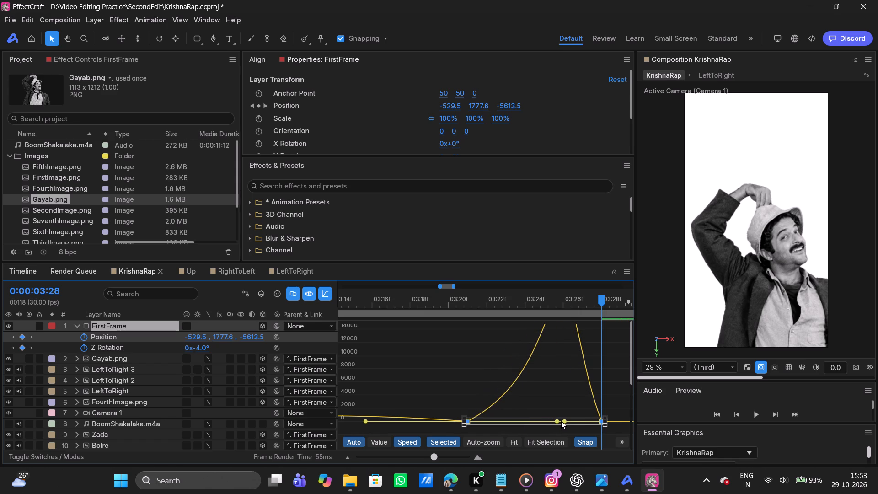
{"action": "left_click_drag", "start_coordinate": [557, 421], "coordinate": [514, 424]}
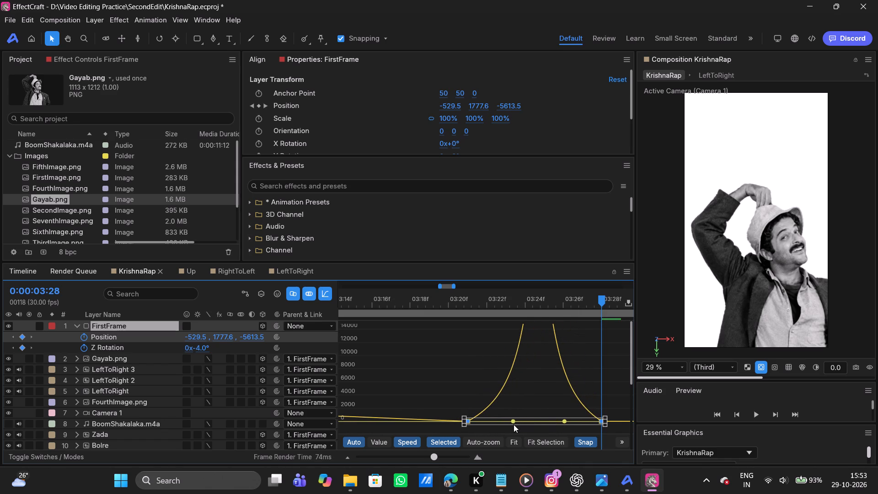
{"action": "left_click_drag", "start_coordinate": [514, 424], "coordinate": [511, 424]}
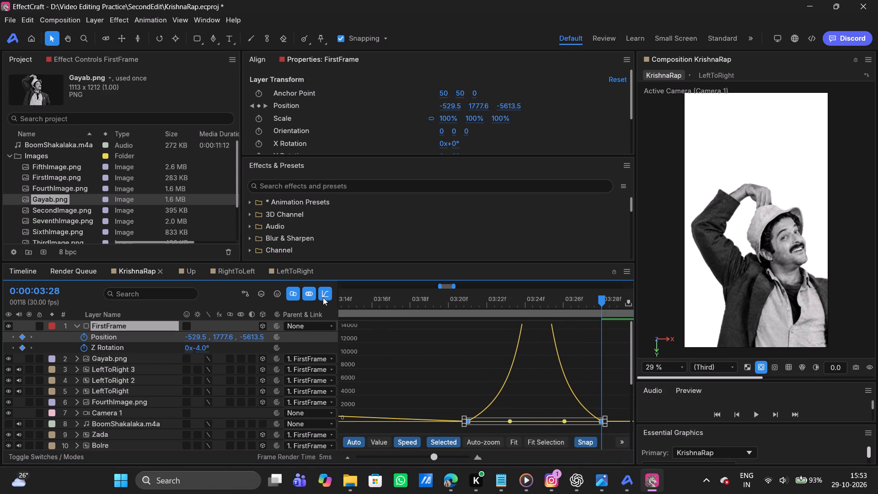
{"action": "left_click", "coordinate": [323, 295]}
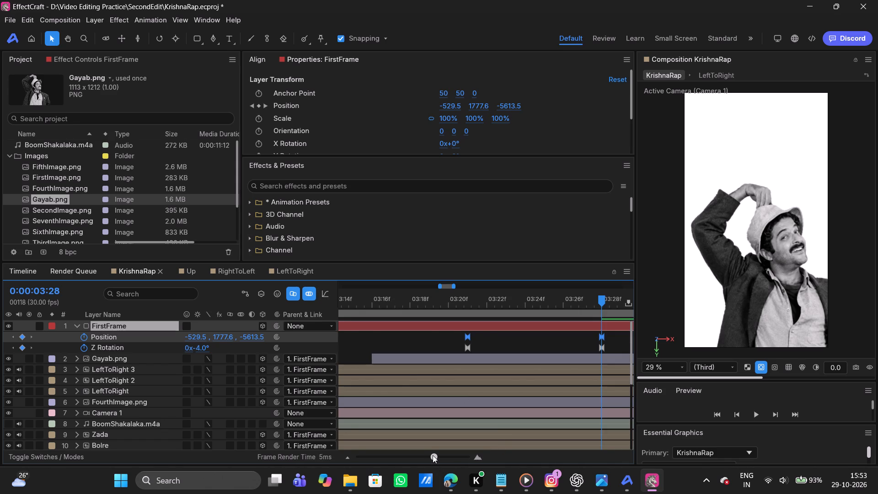
{"action": "left_click_drag", "start_coordinate": [433, 455], "coordinate": [251, 455]}
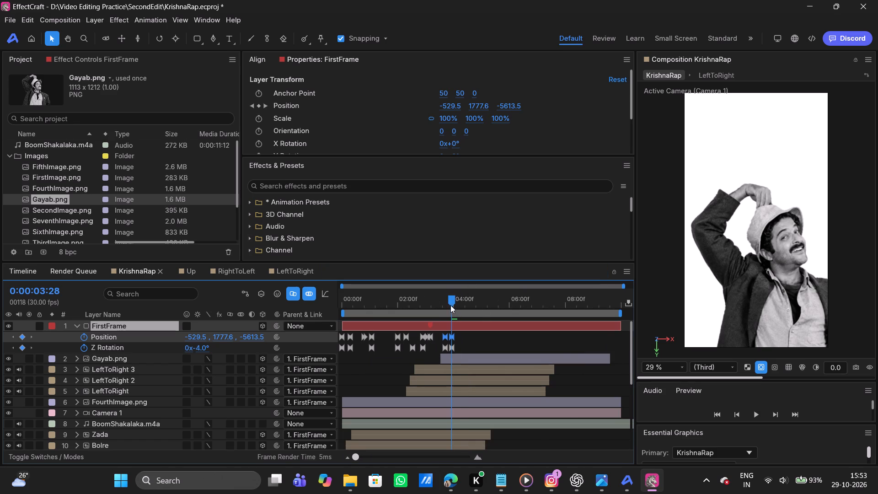
Play back the KrishnaRap composition from the NAAM and BHIDNA scenes through the Gayab reveal to review the transition timing.
{"action": "left_click_drag", "start_coordinate": [451, 301], "coordinate": [442, 297]}
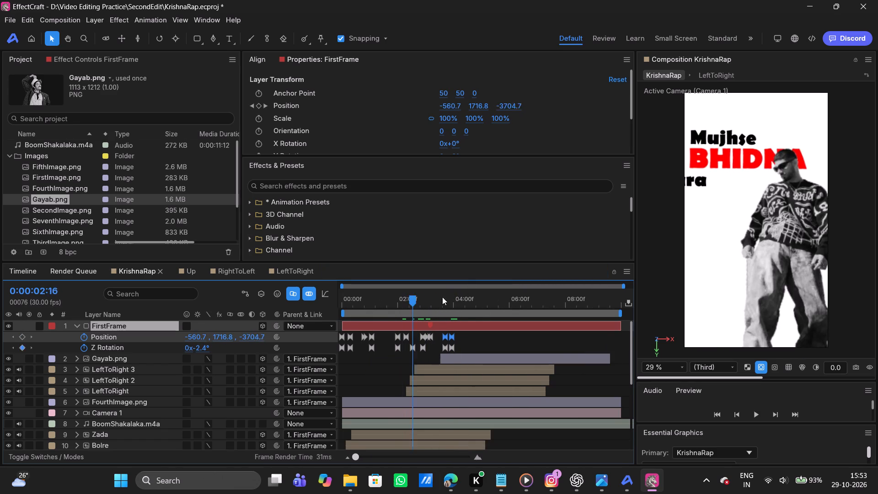
{"action": "left_click_drag", "start_coordinate": [442, 297], "coordinate": [410, 297]}
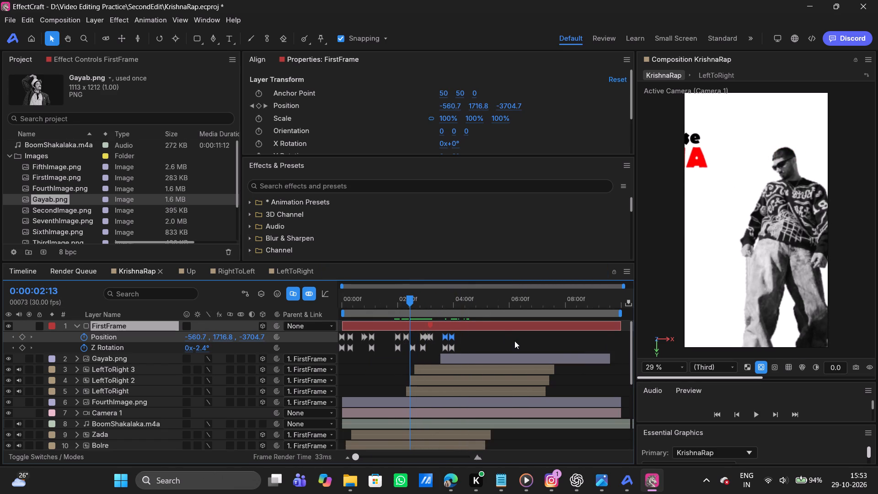
{"action": "key", "text": "space"}
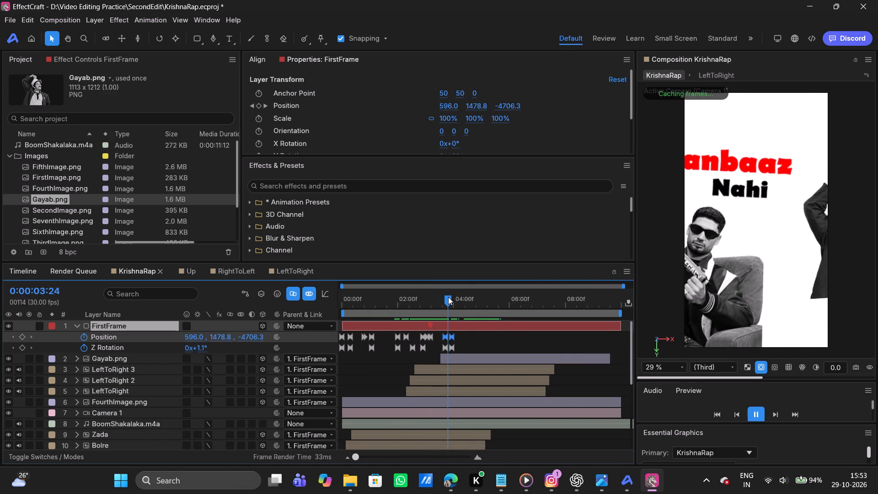
{"action": "left_click_drag", "start_coordinate": [448, 297], "coordinate": [376, 303]}
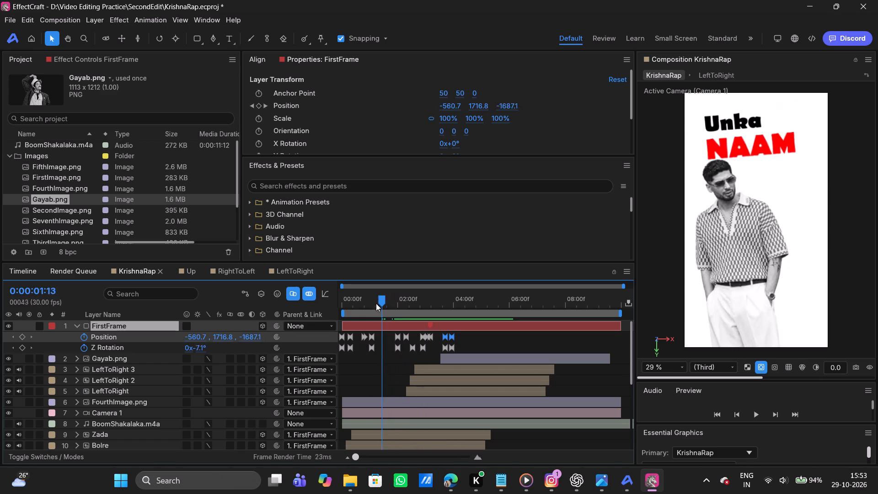
{"action": "left_click_drag", "start_coordinate": [376, 303], "coordinate": [391, 307]}
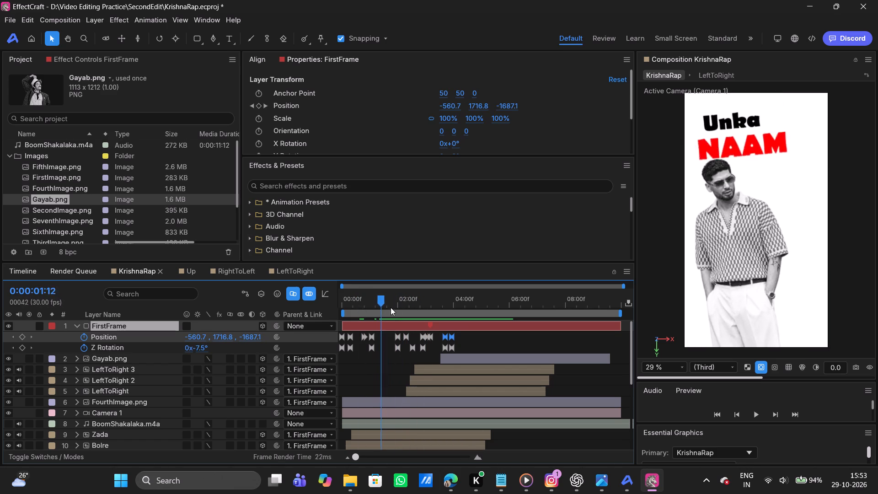
{"action": "left_click_drag", "start_coordinate": [391, 307], "coordinate": [382, 308]}
{"action": "key", "text": "space"}
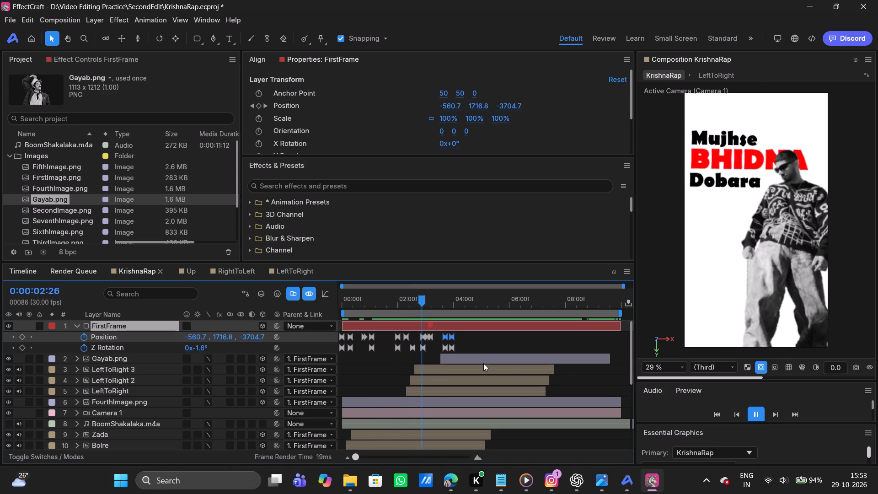
{"action": "key", "text": "space"}
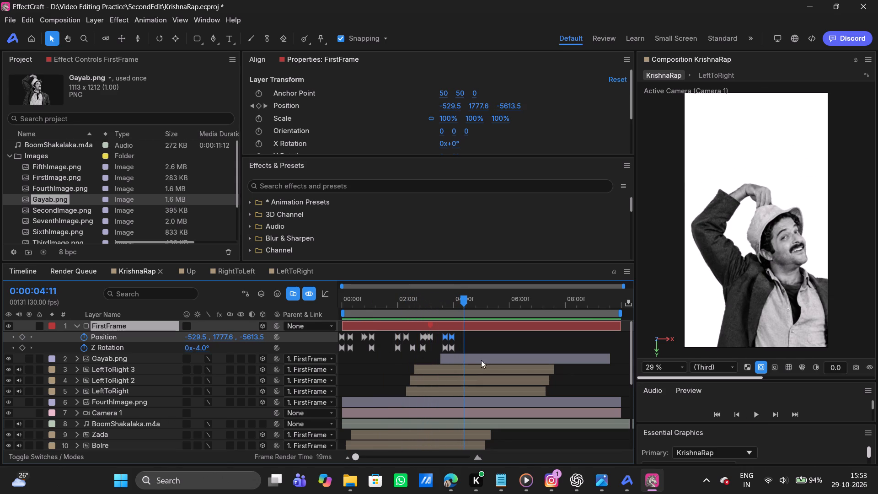
{"action": "left_click_drag", "start_coordinate": [461, 301], "coordinate": [392, 301]}
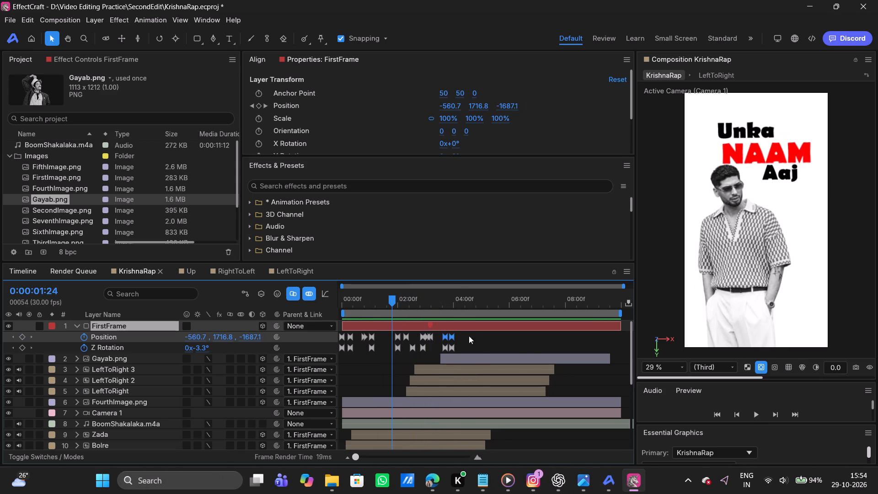
{"action": "key", "text": "space"}
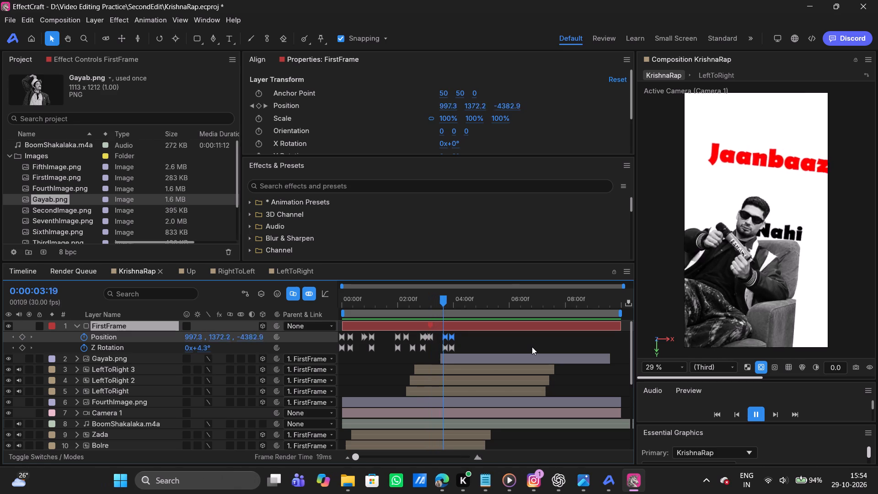
{"action": "key", "text": "space"}
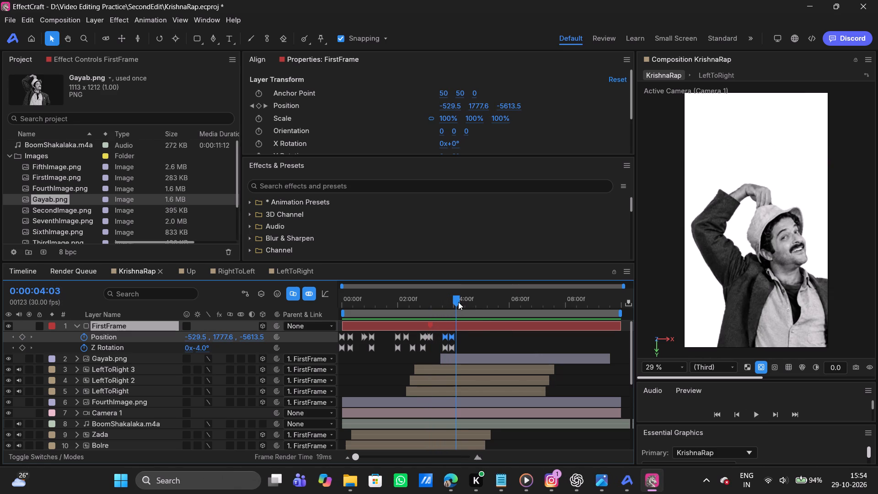
Shift FirstFrame's Position and Z Rotation keyframes at 0:00:03:21 and 0:00:03:28 forward by two frames.
{"action": "left_click_drag", "start_coordinate": [458, 302], "coordinate": [421, 304]}
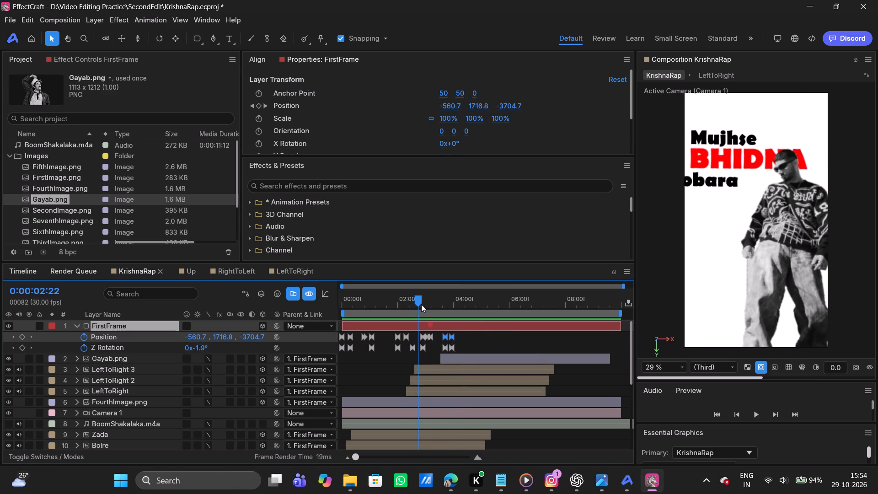
{"action": "left_click_drag", "start_coordinate": [421, 304], "coordinate": [434, 304]}
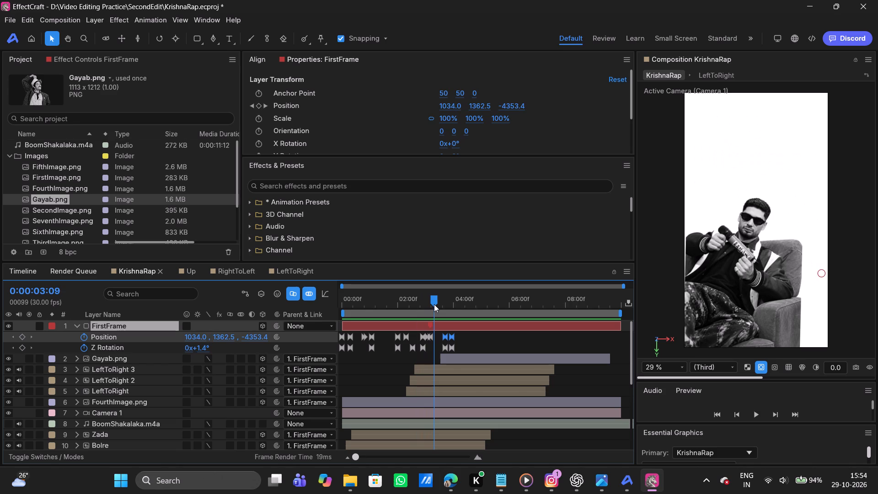
{"action": "left_click_drag", "start_coordinate": [434, 304], "coordinate": [450, 302]}
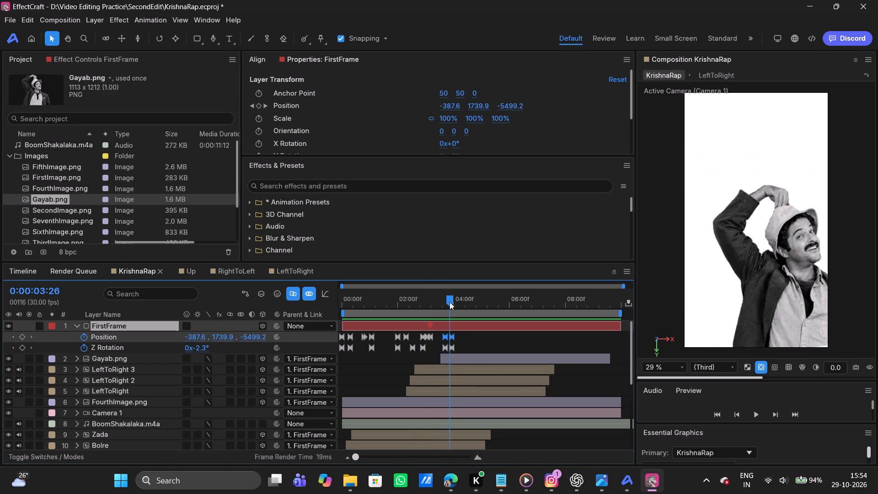
{"action": "left_click_drag", "start_coordinate": [450, 302], "coordinate": [436, 301]}
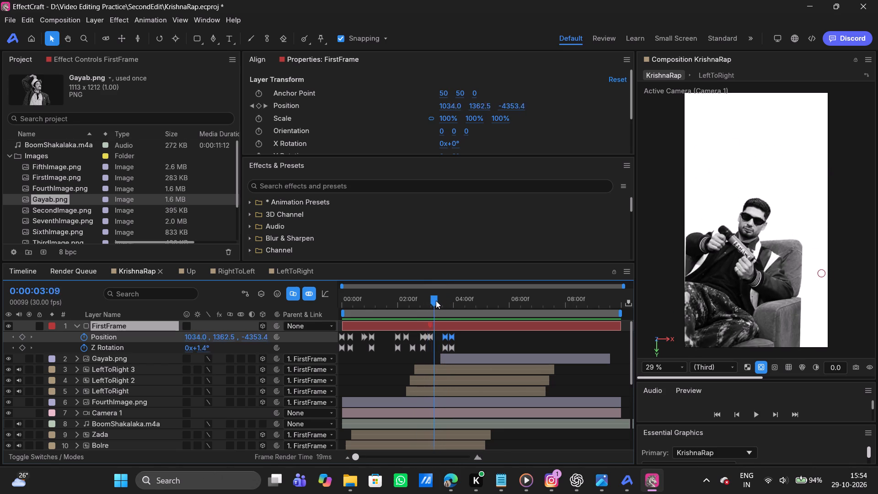
{"action": "left_click_drag", "start_coordinate": [436, 301], "coordinate": [445, 298]}
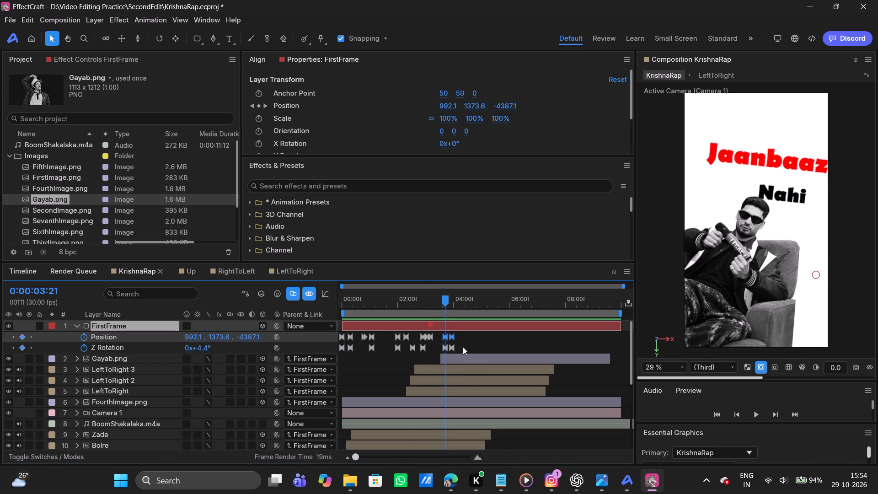
{"action": "left_click_drag", "start_coordinate": [463, 349], "coordinate": [441, 334]}
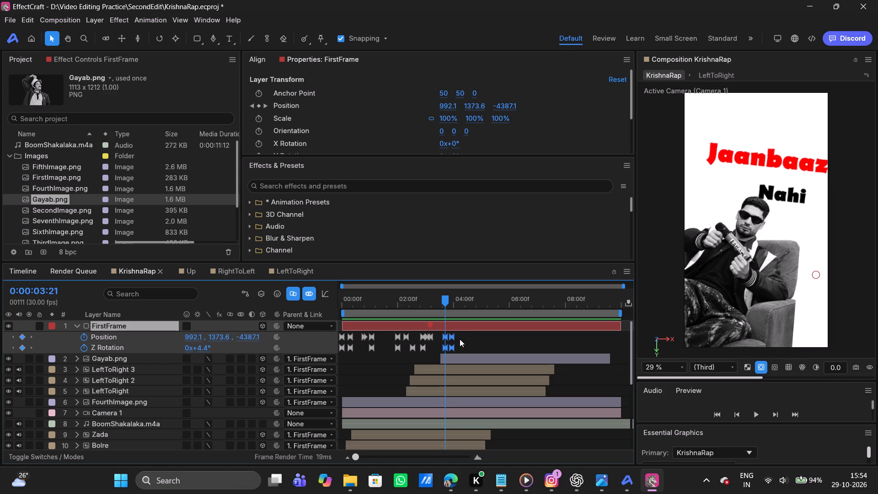
{"action": "key", "text": "alt+Right"}
{"action": "key", "text": "alt+Right"}
{"action": "key", "text": "alt+Right"}
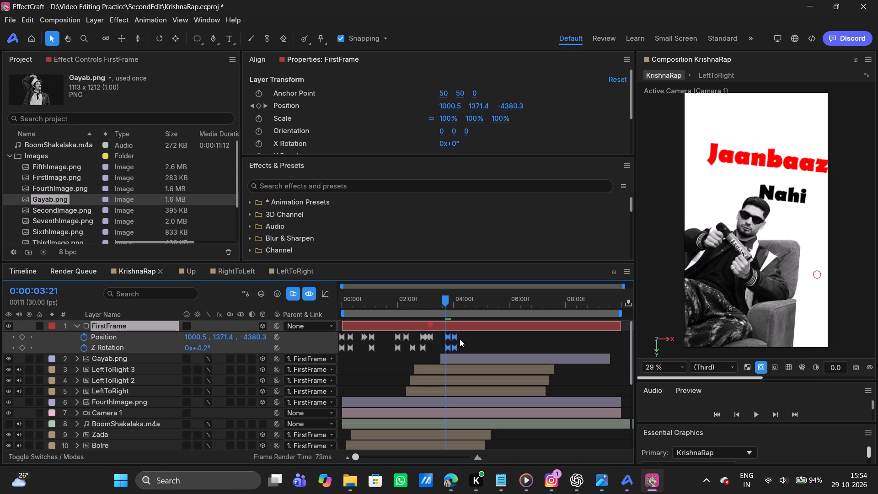
{"action": "key", "text": "ctrl+z"}
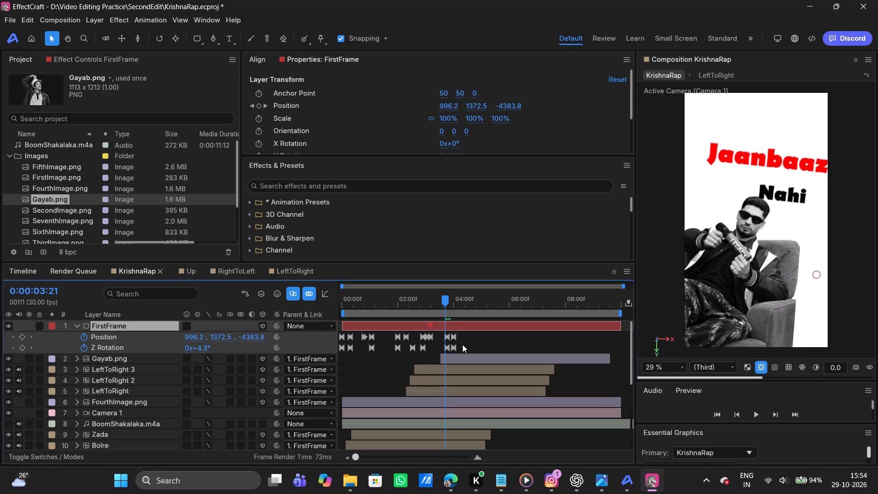
Move FirstFrame's last Position and Z Rotation keyframes to 0:00:04:04 to lengthen the move to the Gayab image.
{"action": "left_click_drag", "start_coordinate": [462, 344], "coordinate": [442, 333]}
{"action": "left_click", "coordinate": [455, 336], "text": "alt"}
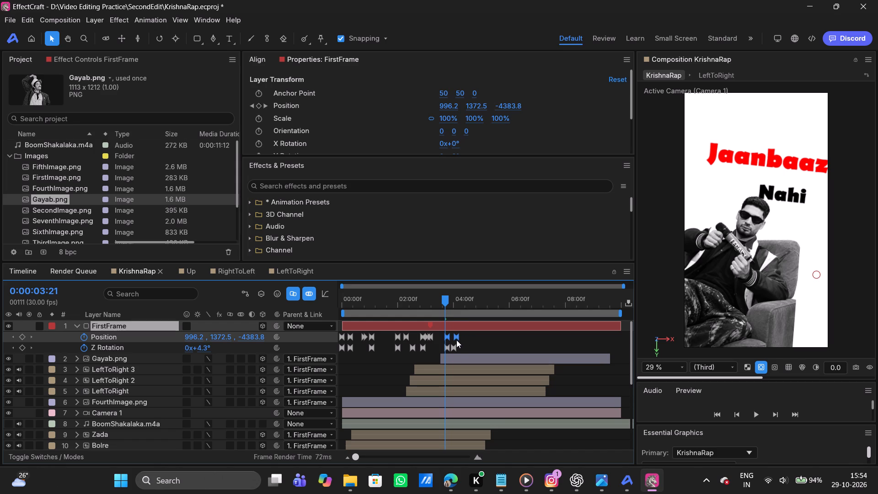
{"action": "left_click", "coordinate": [456, 345]}
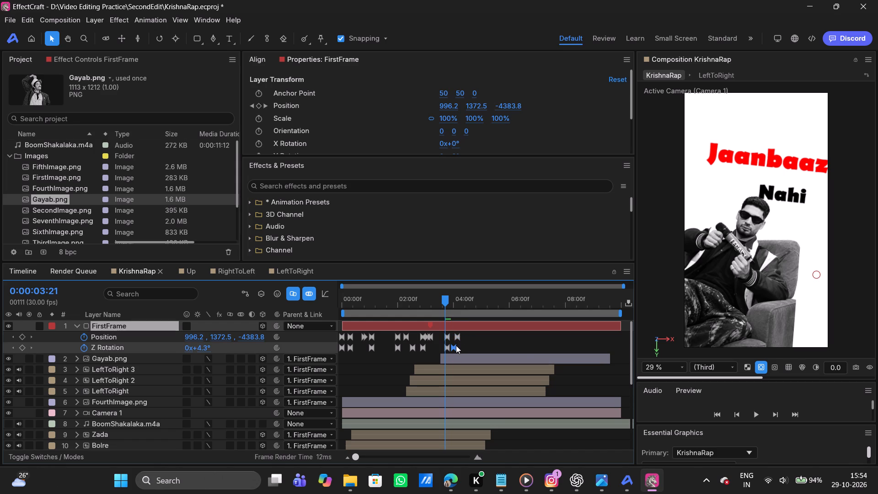
{"action": "left_click", "coordinate": [456, 345]}
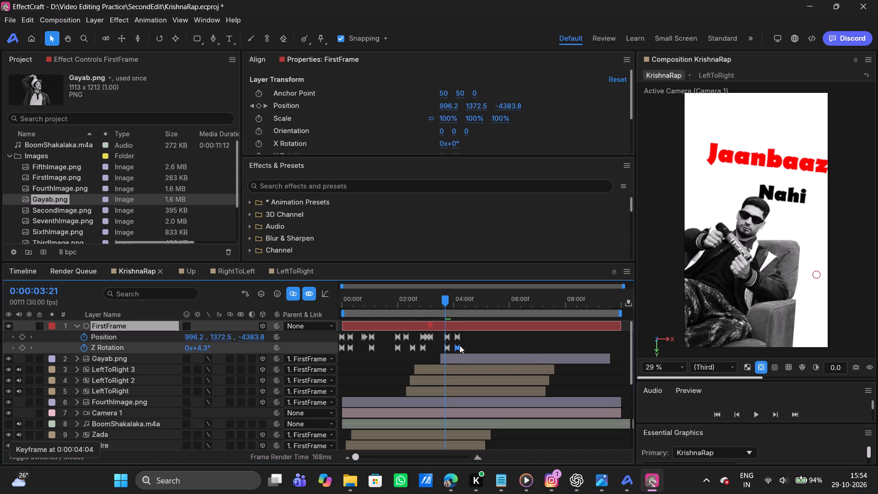
Scrub and play back the composition through the retimed FirstFrame move to check how the Gayab image is revealed.
{"action": "left_click_drag", "start_coordinate": [446, 300], "coordinate": [429, 301]}
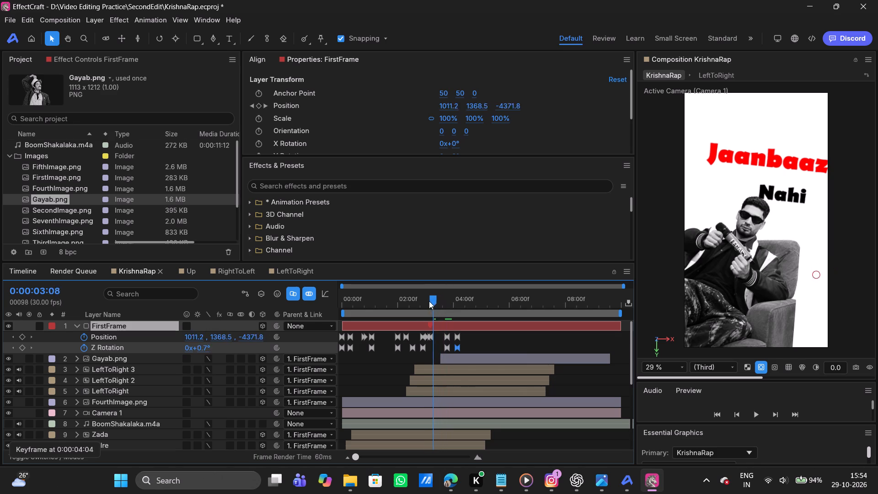
{"action": "left_click_drag", "start_coordinate": [429, 301], "coordinate": [435, 301]}
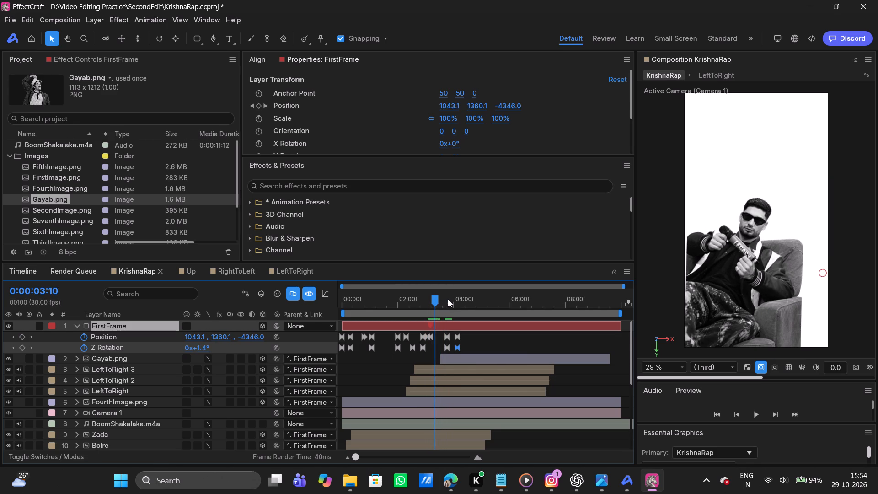
{"action": "left_click_drag", "start_coordinate": [434, 300], "coordinate": [420, 302]}
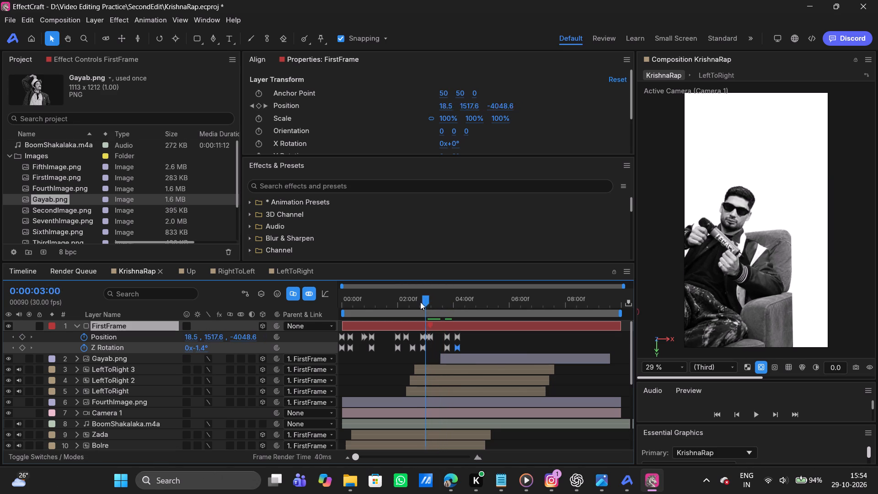
{"action": "left_click_drag", "start_coordinate": [420, 302], "coordinate": [445, 300]}
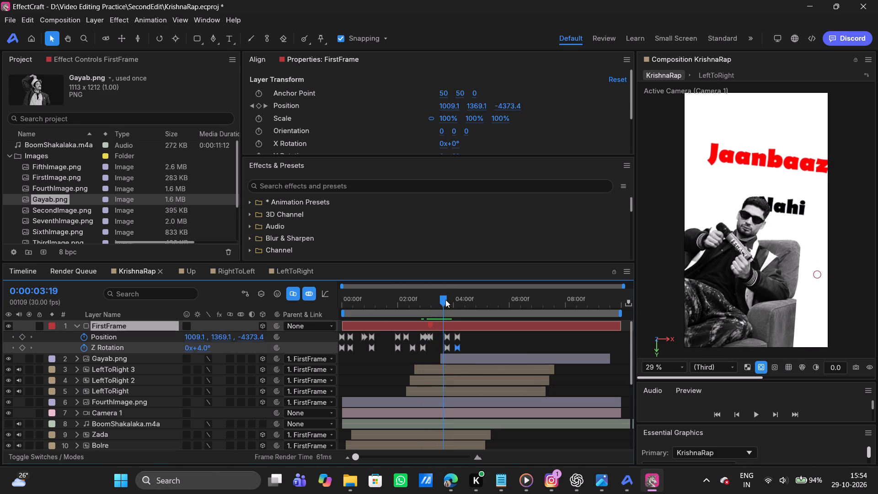
{"action": "left_click_drag", "start_coordinate": [445, 300], "coordinate": [455, 296]}
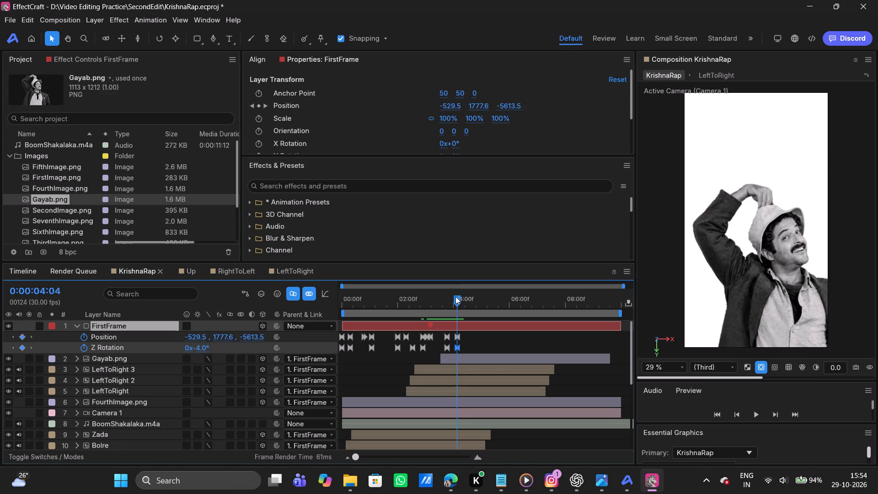
{"action": "left_click_drag", "start_coordinate": [455, 296], "coordinate": [409, 299]}
{"action": "key", "text": "space"}
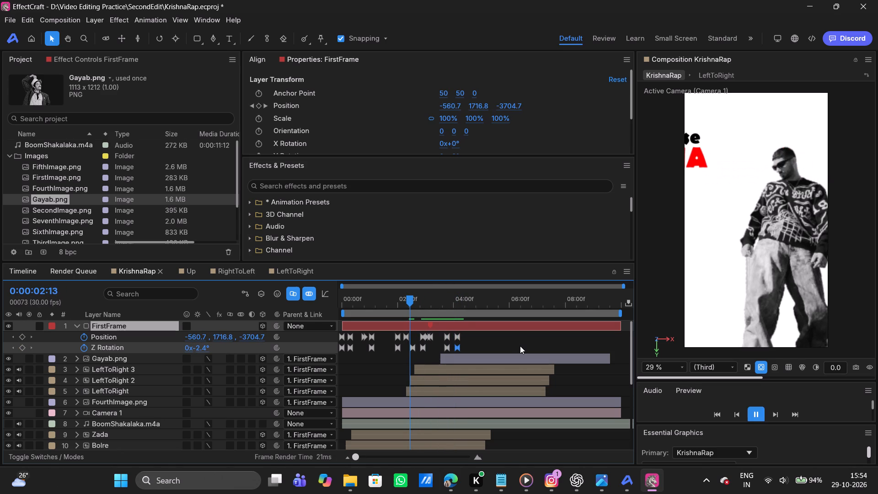
{"action": "left_click_drag", "start_coordinate": [455, 302], "coordinate": [396, 301]}
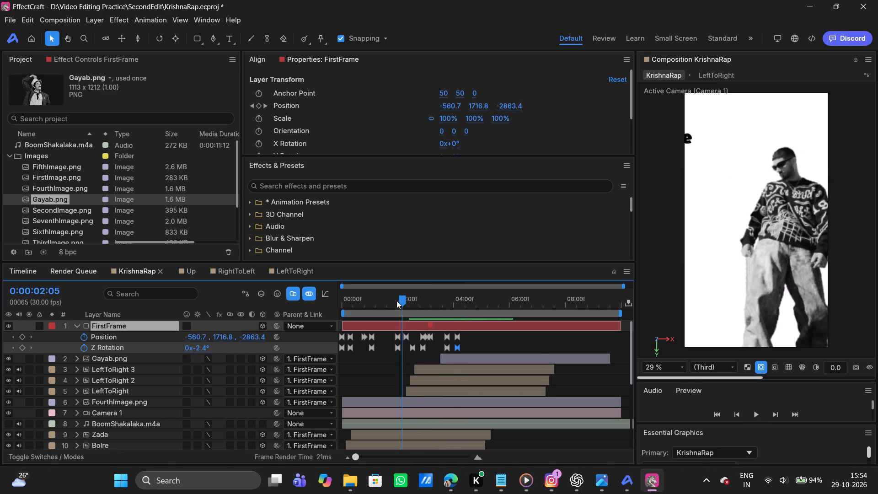
{"action": "left_click_drag", "start_coordinate": [396, 301], "coordinate": [379, 301]}
{"action": "key", "text": "space"}
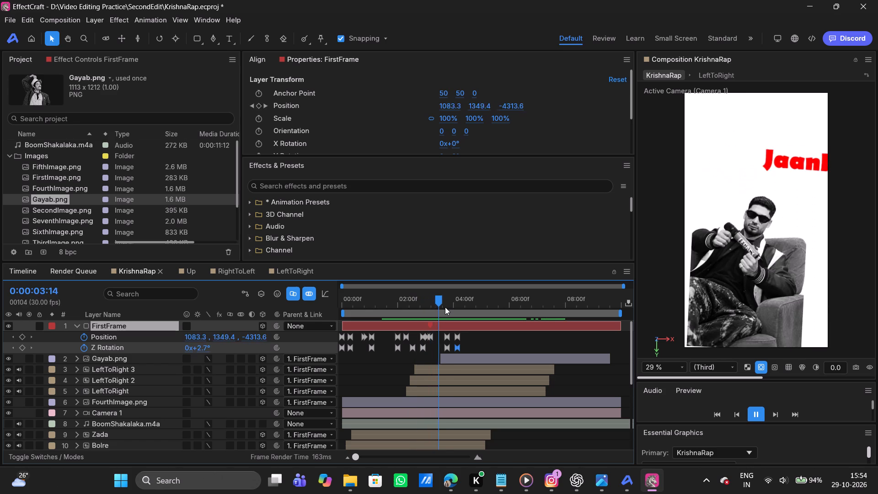
{"action": "left_click_drag", "start_coordinate": [445, 307], "coordinate": [414, 307]}
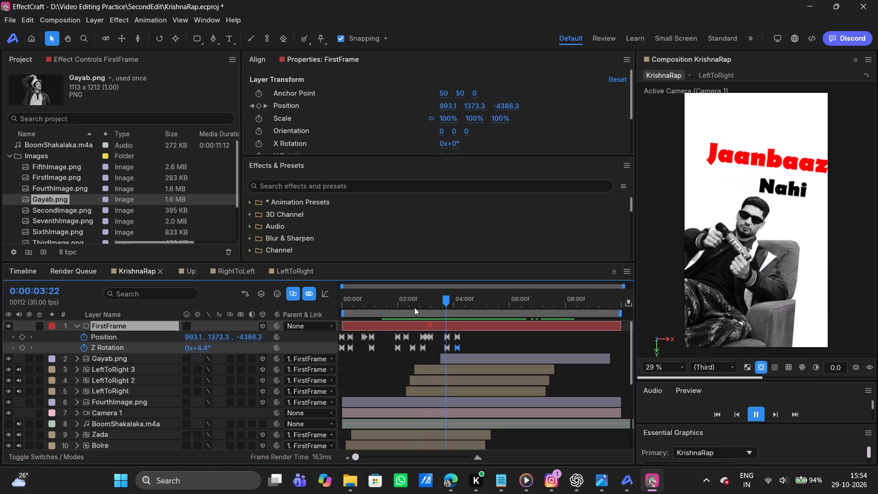
{"action": "left_click", "coordinate": [407, 304]}
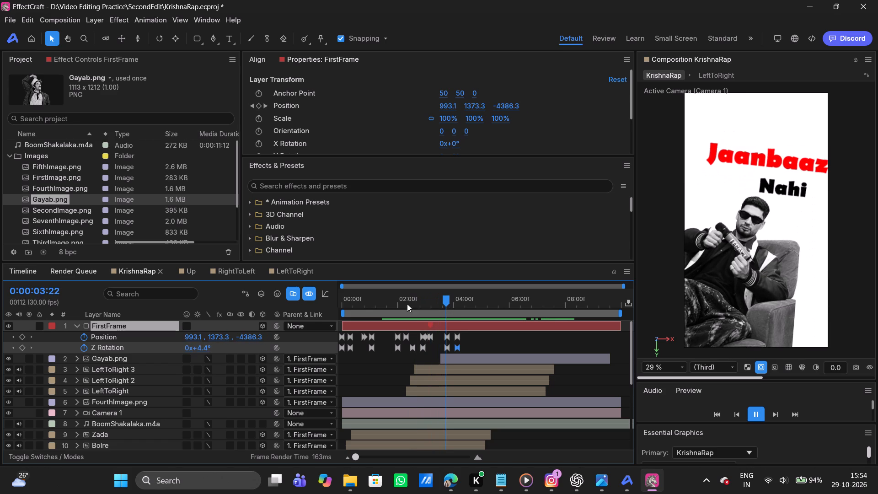
{"action": "left_click", "coordinate": [403, 301]}
{"action": "left_click", "coordinate": [408, 303]}
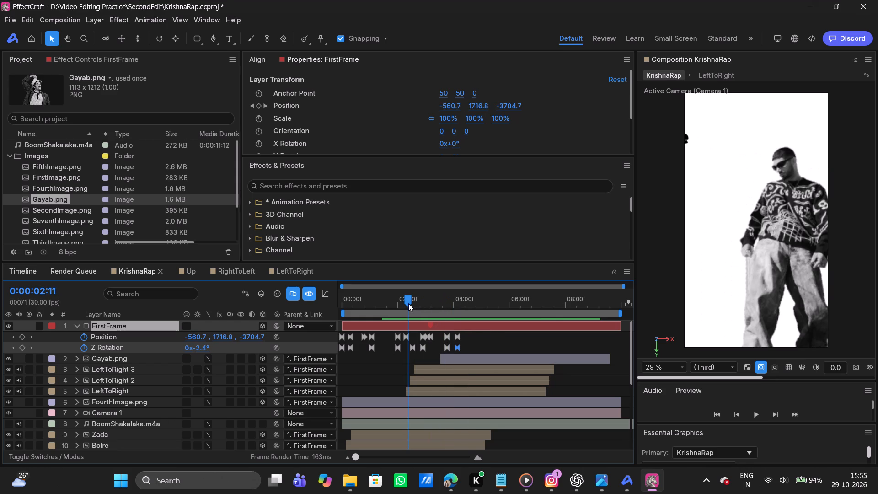
{"action": "key", "text": "space"}
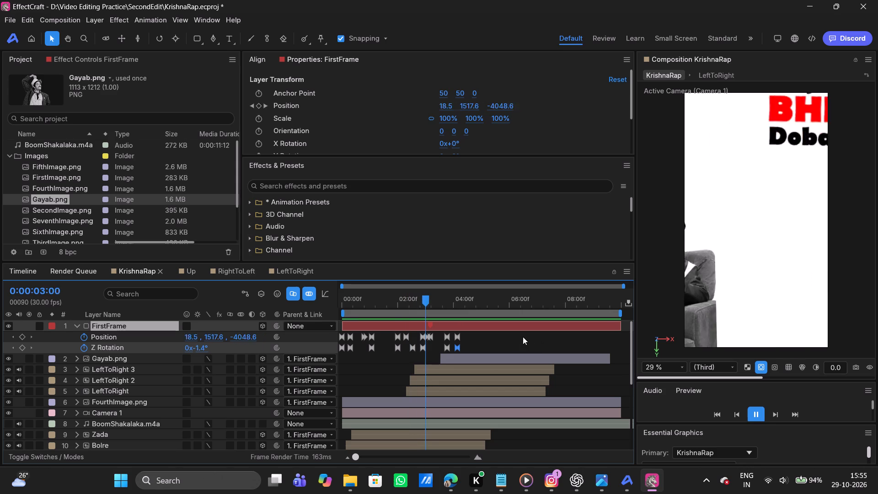
{"action": "key", "text": "space"}
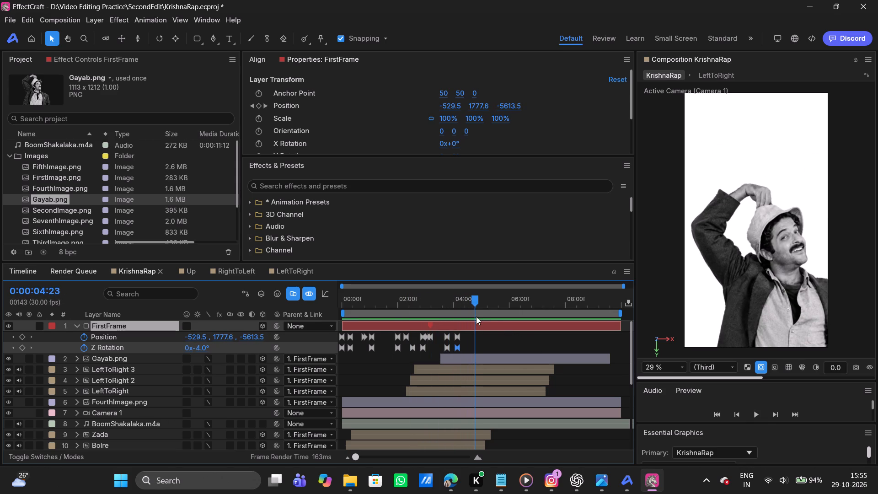
Scrub through FirstFrame's move between about 0:00:03:06 and 0:00:04:08 to check the Gayab reveal, stopping at 0:00:04:04.
{"action": "left_click_drag", "start_coordinate": [473, 298], "coordinate": [455, 298]}
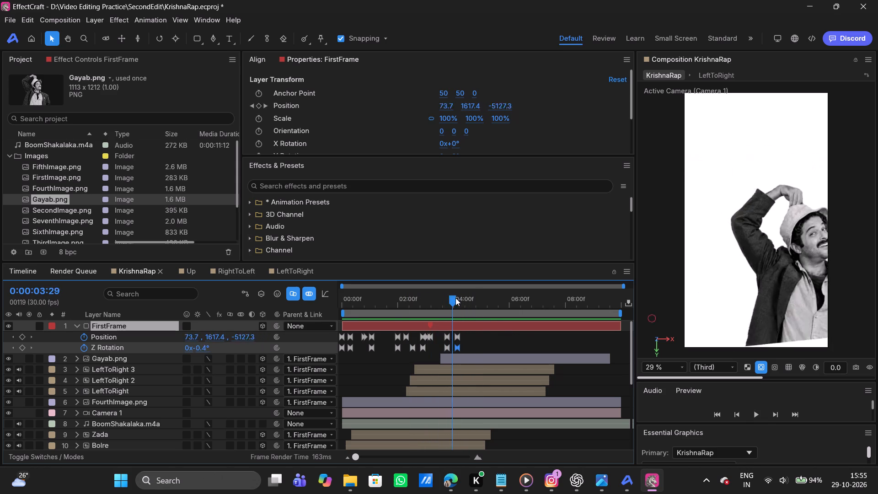
{"action": "left_click_drag", "start_coordinate": [455, 298], "coordinate": [457, 295]}
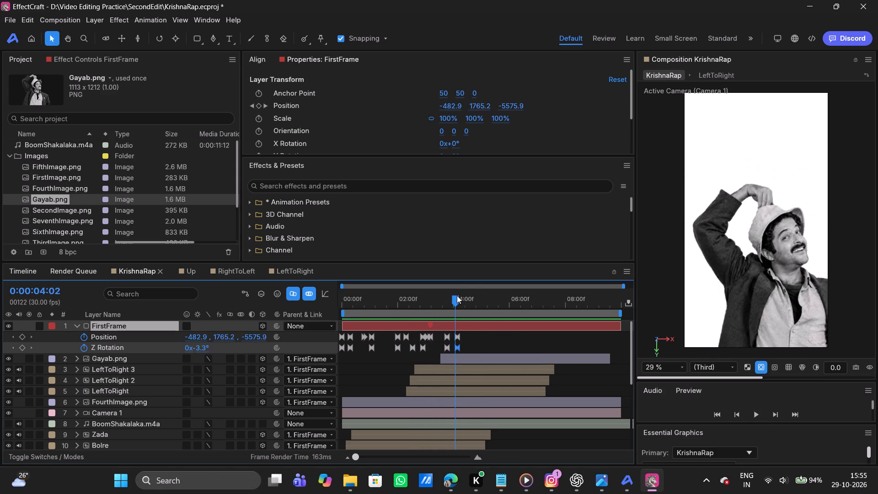
{"action": "left_click_drag", "start_coordinate": [457, 295], "coordinate": [428, 292]}
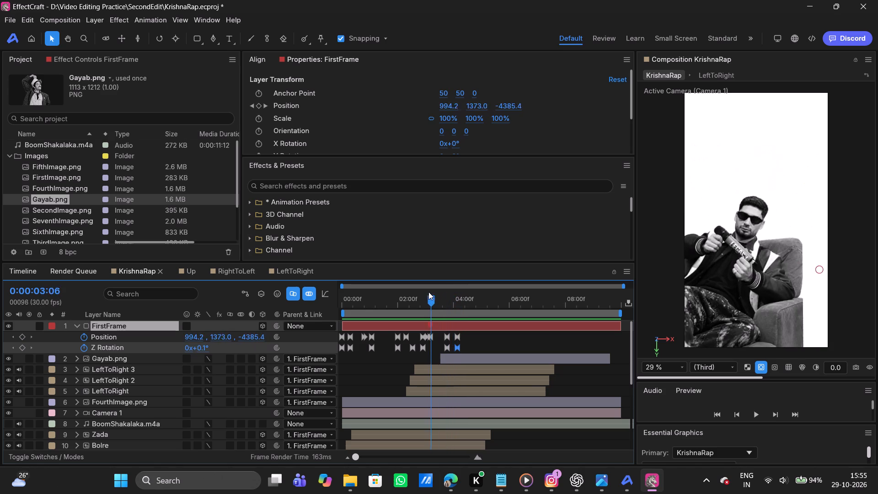
{"action": "left_click_drag", "start_coordinate": [428, 292], "coordinate": [461, 290]}
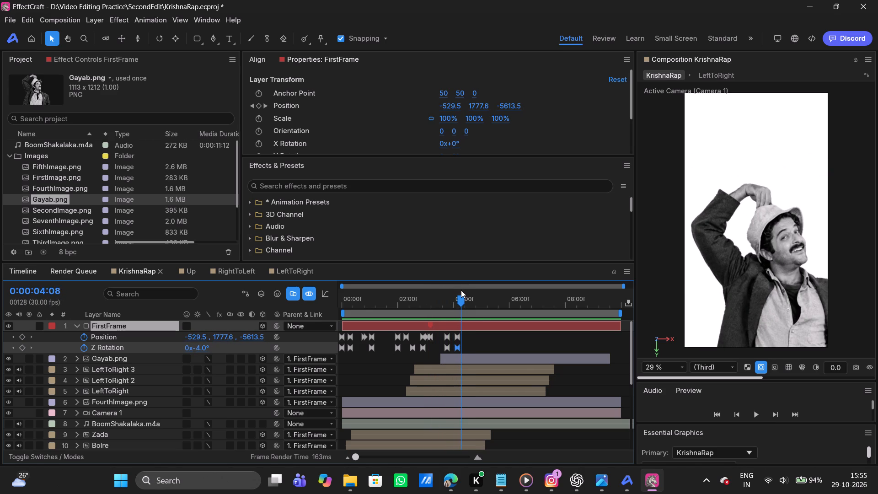
{"action": "left_click_drag", "start_coordinate": [461, 290], "coordinate": [460, 290]}
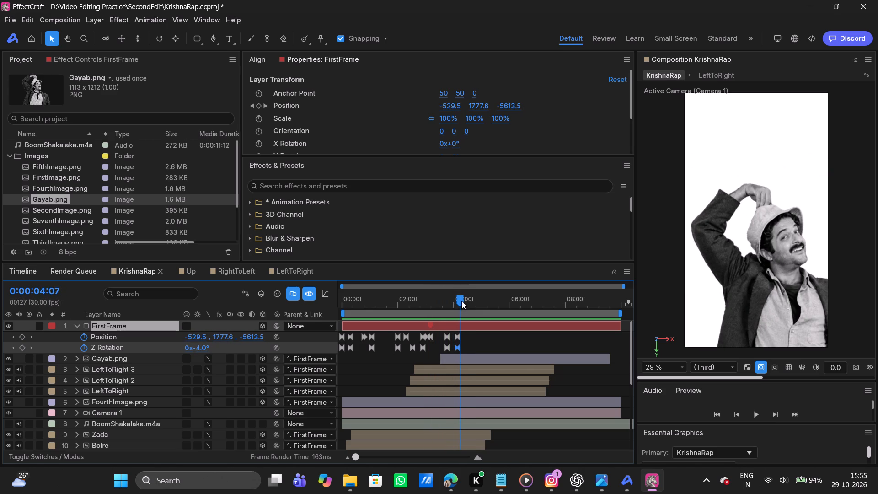
{"action": "left_click_drag", "start_coordinate": [461, 301], "coordinate": [461, 297]}
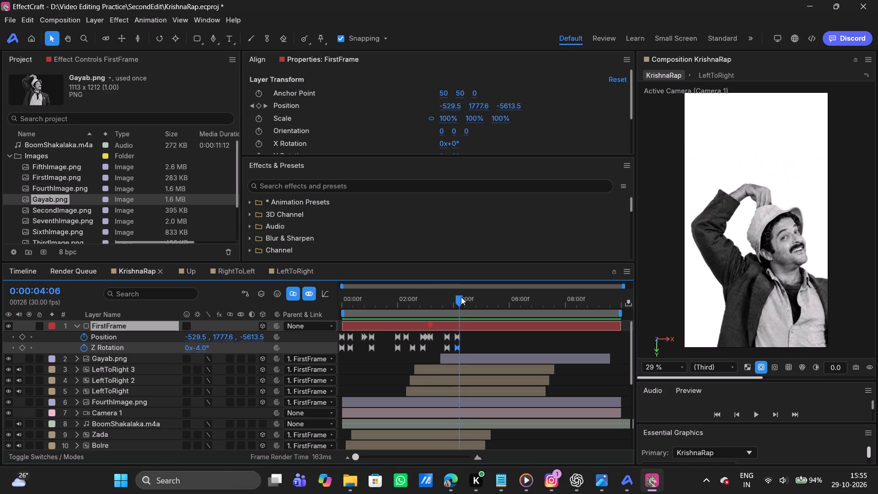
{"action": "left_click_drag", "start_coordinate": [461, 297], "coordinate": [447, 299]}
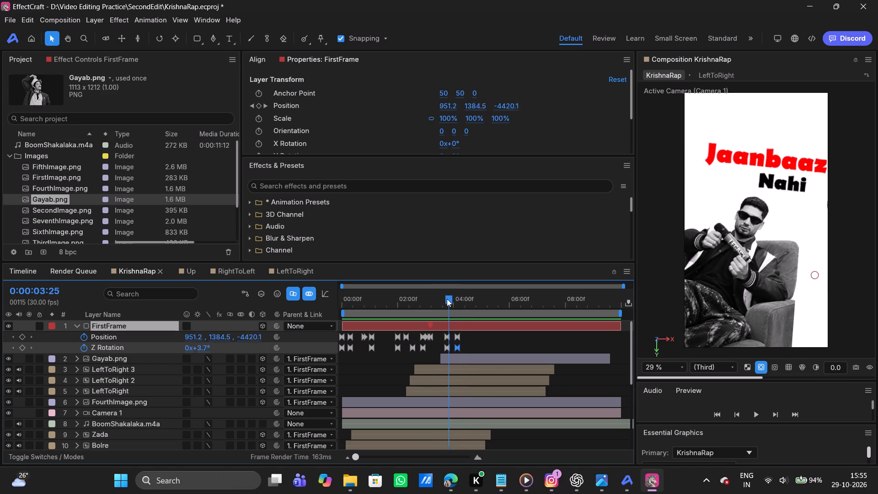
{"action": "left_click_drag", "start_coordinate": [447, 299], "coordinate": [457, 297]}
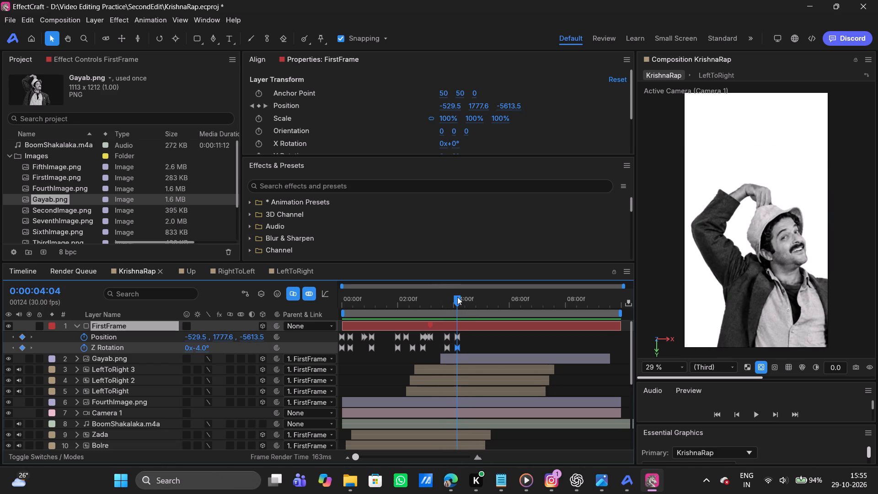
{"action": "left_click_drag", "start_coordinate": [457, 297], "coordinate": [458, 296]}
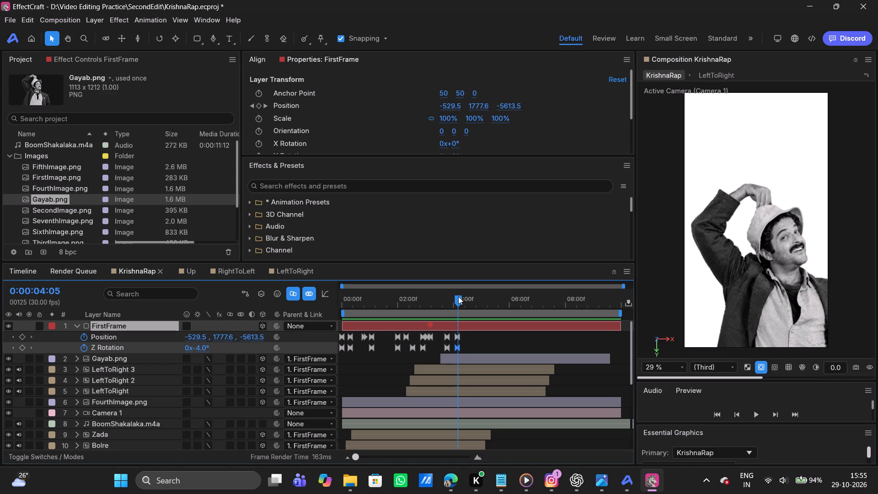
{"action": "left_click", "coordinate": [458, 296]}
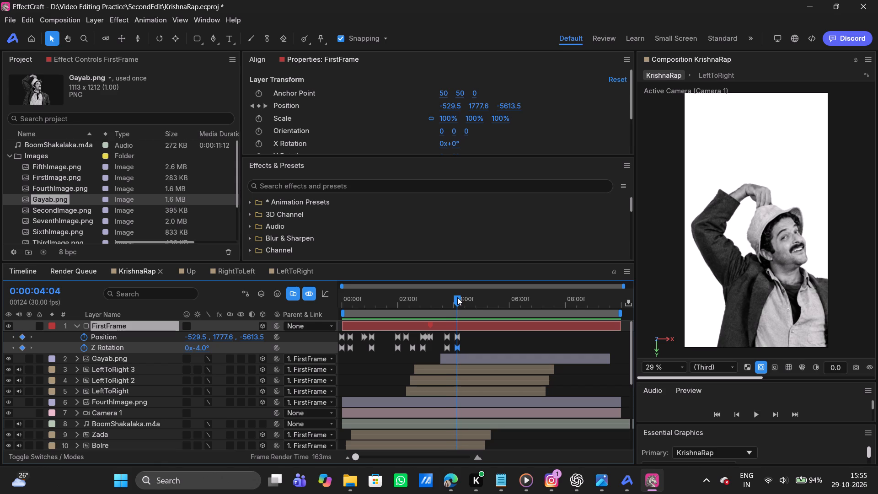
Add the LeftToRight text composition from the TextAnimation folder directly below Gayab.png, starting a few frames before 0:00:04:04.
{"action": "left_click", "coordinate": [144, 363]}
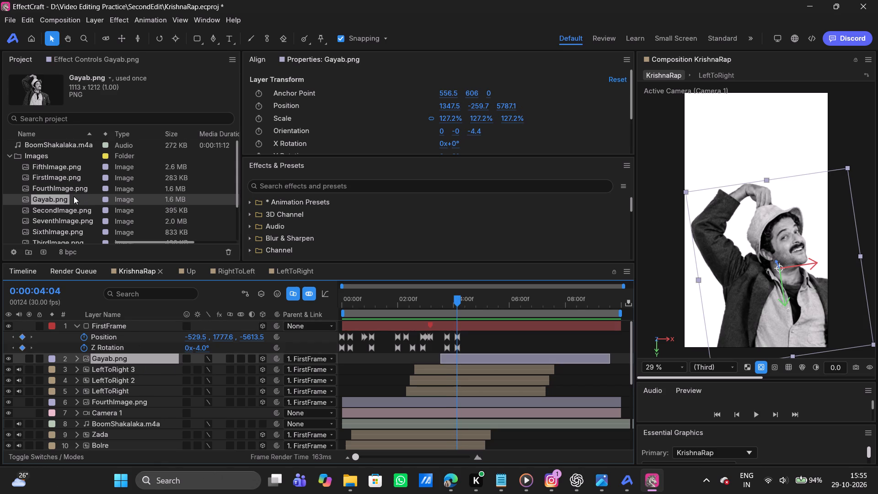
{"action": "scroll", "coordinate": [74, 196], "scroll_direction": "down", "scroll_amount": 2}
{"action": "scroll", "coordinate": [74, 196], "scroll_direction": "up", "scroll_amount": 1}
{"action": "left_click", "coordinate": [9, 154]}
{"action": "scroll", "coordinate": [111, 180], "scroll_direction": "down", "scroll_amount": 1}
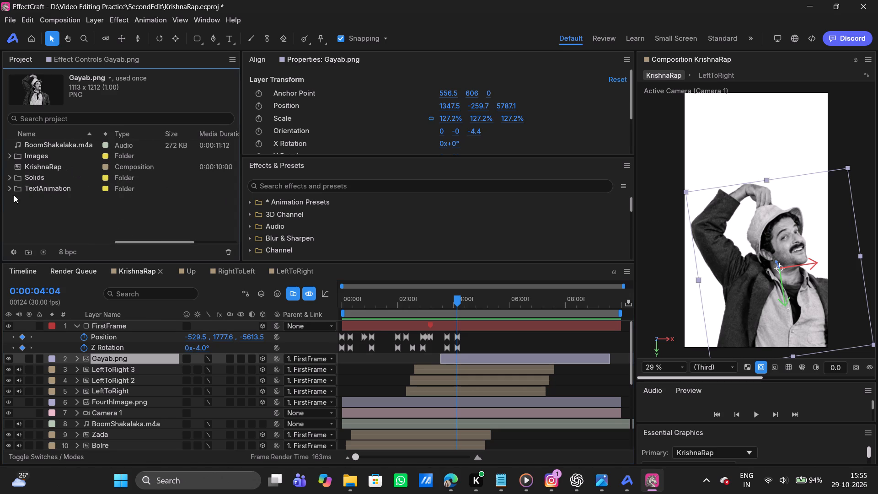
{"action": "left_click", "coordinate": [11, 186]}
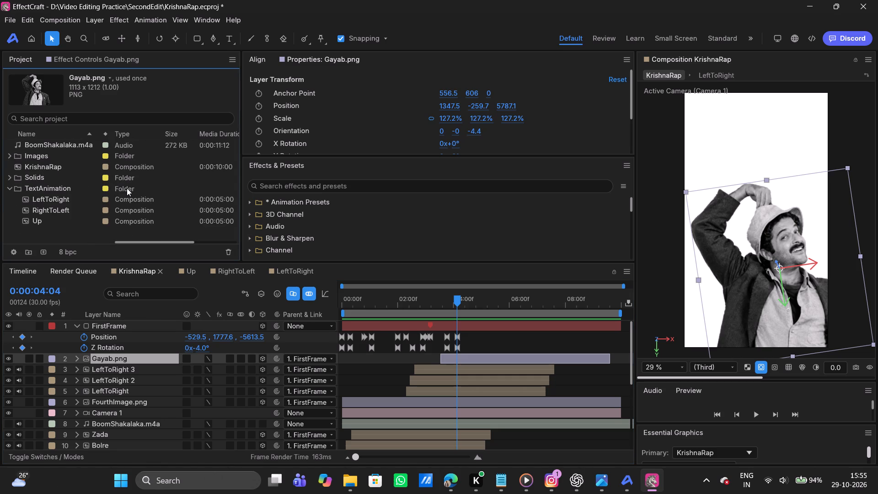
{"action": "scroll", "coordinate": [127, 188], "scroll_direction": "down", "scroll_amount": 1}
{"action": "left_click_drag", "start_coordinate": [47, 199], "coordinate": [112, 205]}
{"action": "left_click_drag", "start_coordinate": [112, 205], "coordinate": [457, 349]}
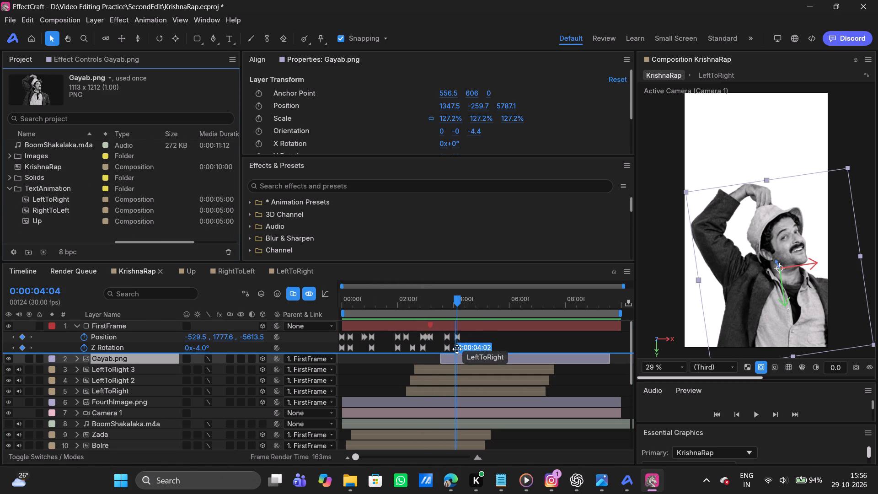
{"action": "left_click_drag", "start_coordinate": [457, 349], "coordinate": [456, 366]}
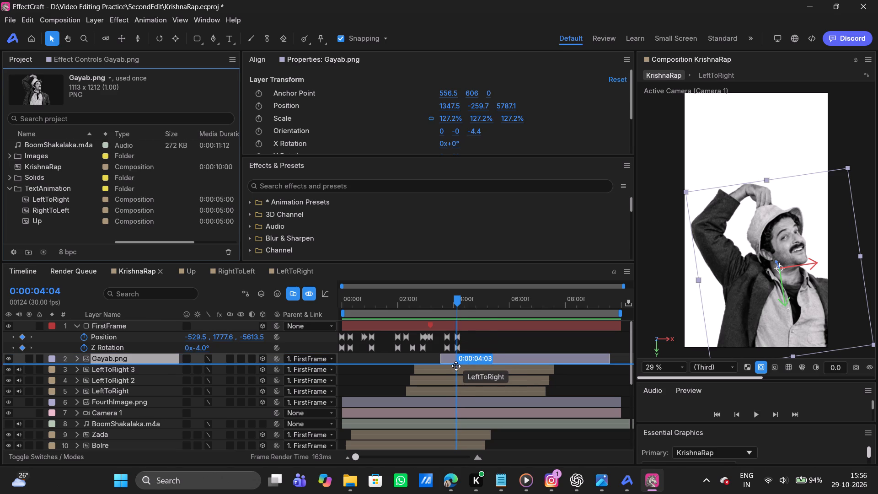
{"action": "left_click_drag", "start_coordinate": [456, 366], "coordinate": [458, 365]}
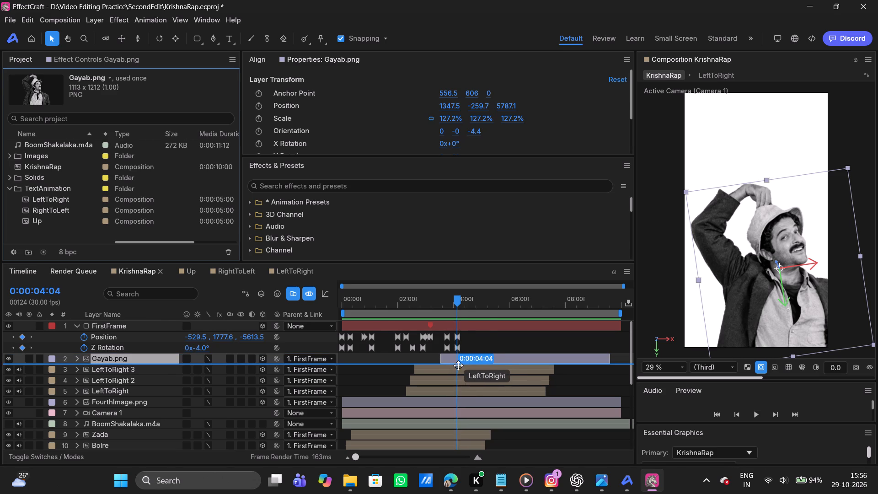
{"action": "left_click_drag", "start_coordinate": [458, 365], "coordinate": [457, 365]}
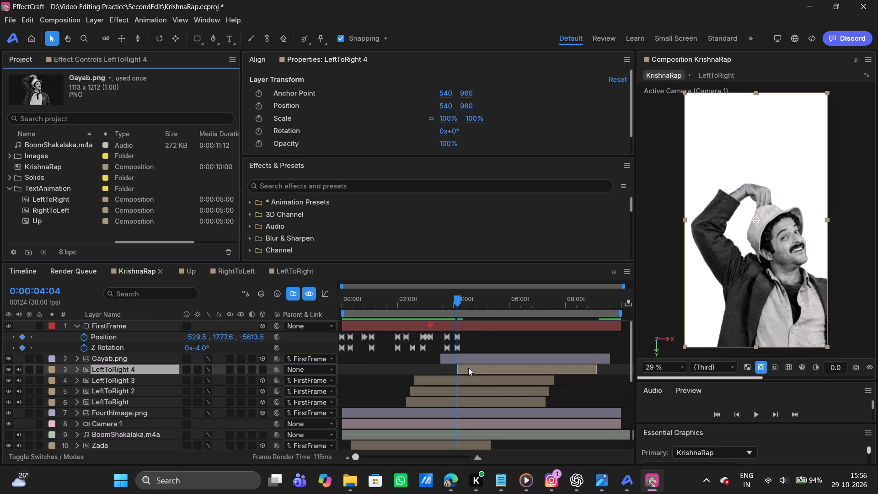
{"action": "left_click_drag", "start_coordinate": [471, 370], "coordinate": [466, 370]}
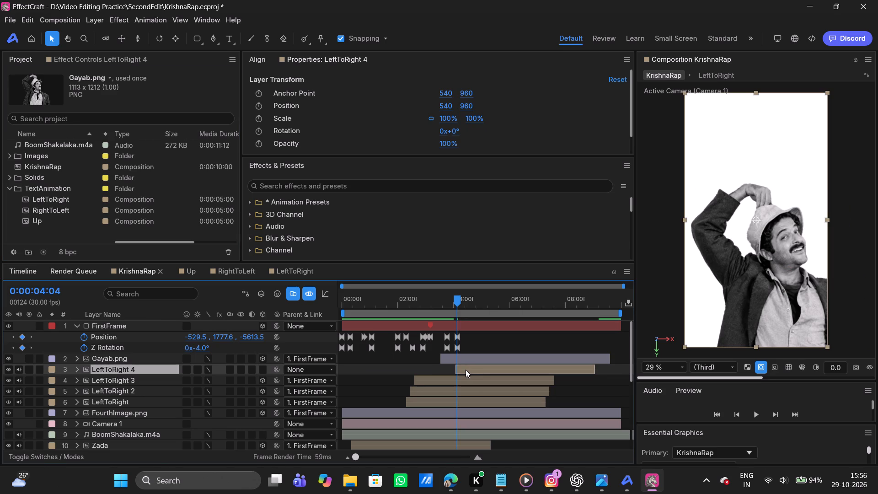
{"action": "left_click_drag", "start_coordinate": [466, 370], "coordinate": [465, 370]}
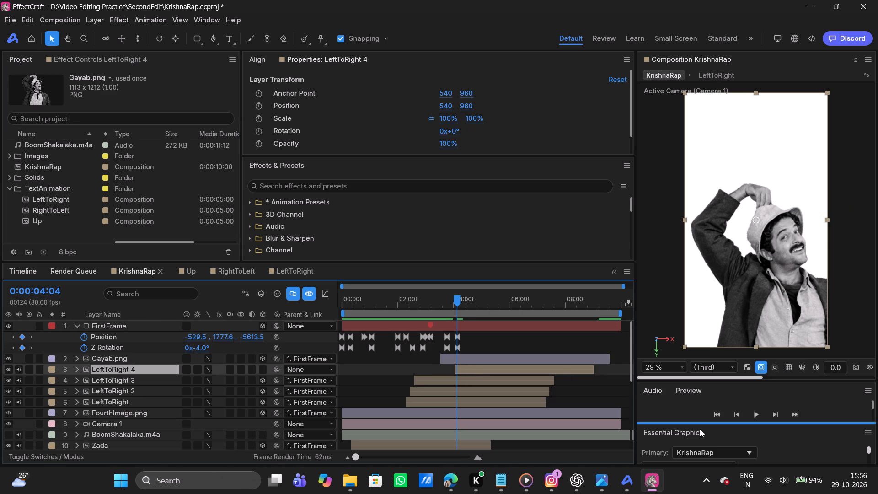
Set the Source Text of the new LeftToRight 4 layer to "Main na".
{"action": "scroll", "coordinate": [700, 429], "scroll_direction": "down", "scroll_amount": 8}
{"action": "left_click_drag", "start_coordinate": [698, 422], "coordinate": [701, 392]}
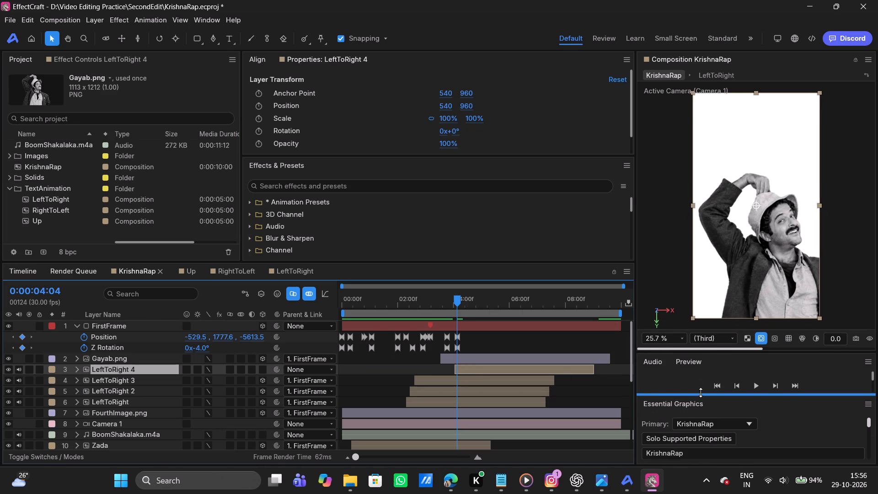
{"action": "left_click_drag", "start_coordinate": [701, 392], "coordinate": [702, 382]}
{"action": "scroll", "coordinate": [688, 431], "scroll_direction": "down", "scroll_amount": 8}
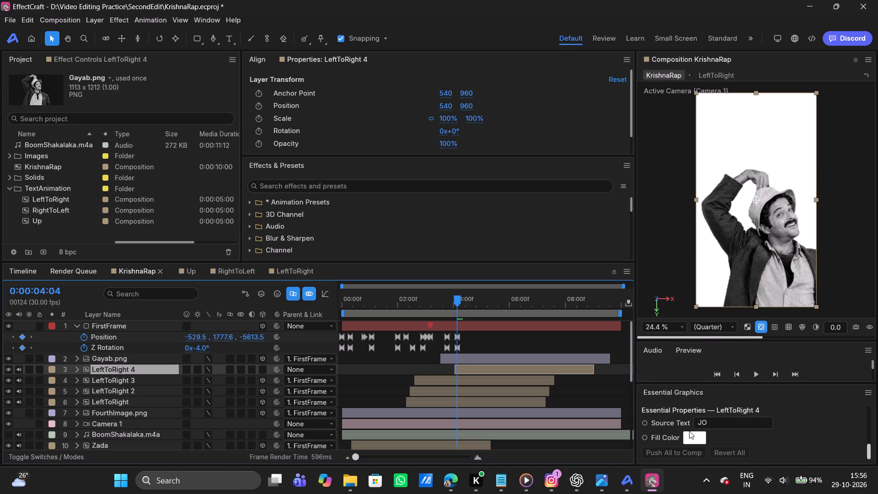
{"action": "left_click", "coordinate": [721, 424]}
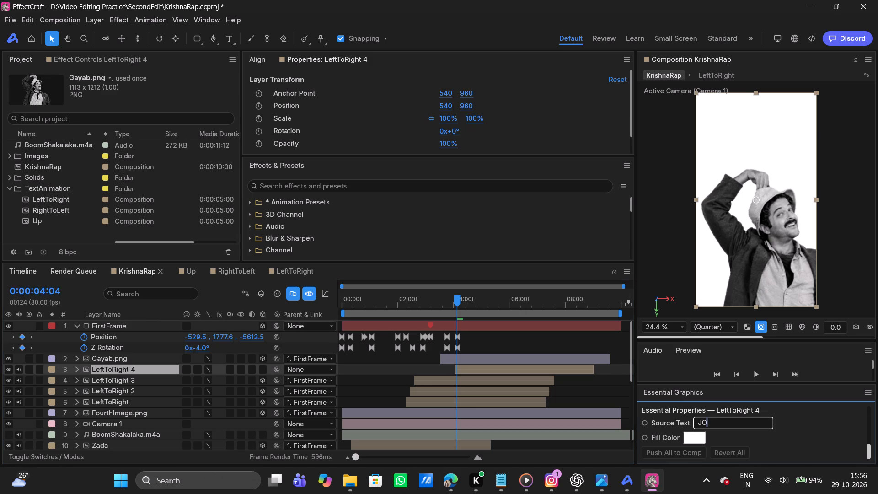
{"action": "key", "text": "BackSpace"}
{"action": "key", "text": "BackSpace"}
{"action": "key", "text": "BackSpace"}
{"action": "key", "text": "BackSpace"}
{"action": "key", "text": "BackSpace"}
{"action": "key", "text": "BackSpace"}
{"action": "type", "text": "Main"}
{"action": "key", "text": "space"}
{"action": "type", "text": "na"}
{"action": "key", "text": "Return"}
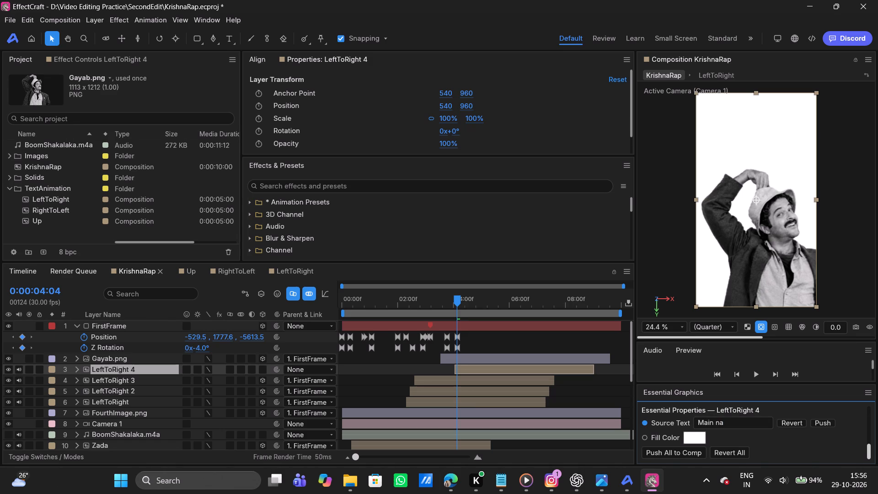
Set the Fill Color of the "Main na" text to black.
{"action": "left_click", "coordinate": [696, 435]}
{"action": "left_click_drag", "start_coordinate": [697, 376], "coordinate": [667, 452]}
{"action": "left_click", "coordinate": [693, 439]}
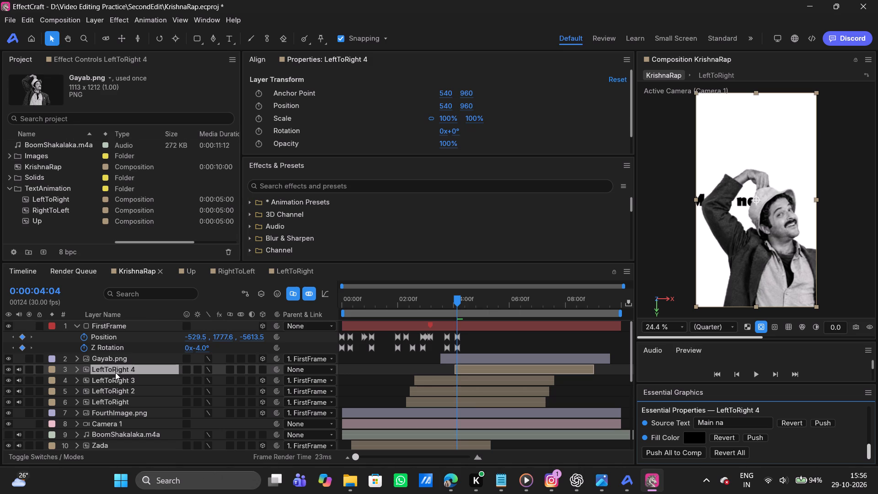
Rename the LeftToRight 4 layer as "Main na".
{"action": "key", "text": "Return"}
{"action": "key", "text": "BackSpace"}
{"action": "type", "text": "Main"}
{"action": "key", "text": "space"}
{"action": "type", "text": "na"}
{"action": "key", "text": "Return"}
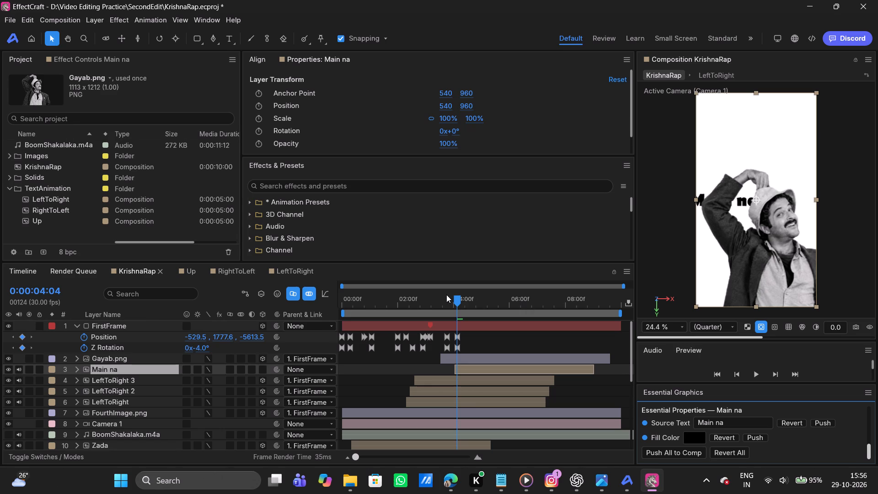
At 0:00:04:13, make the Main na layer 3D and parent it to FirstFrame.
{"action": "left_click_drag", "start_coordinate": [457, 299], "coordinate": [464, 298]}
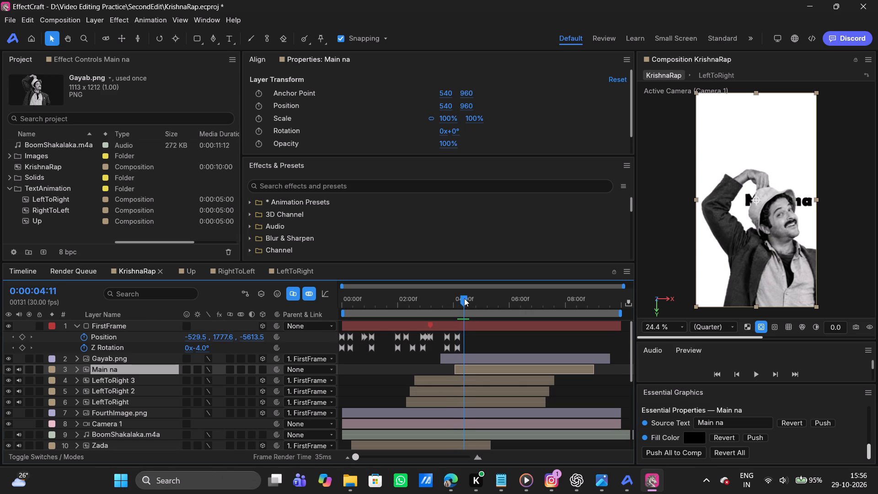
{"action": "left_click_drag", "start_coordinate": [464, 298], "coordinate": [466, 297]}
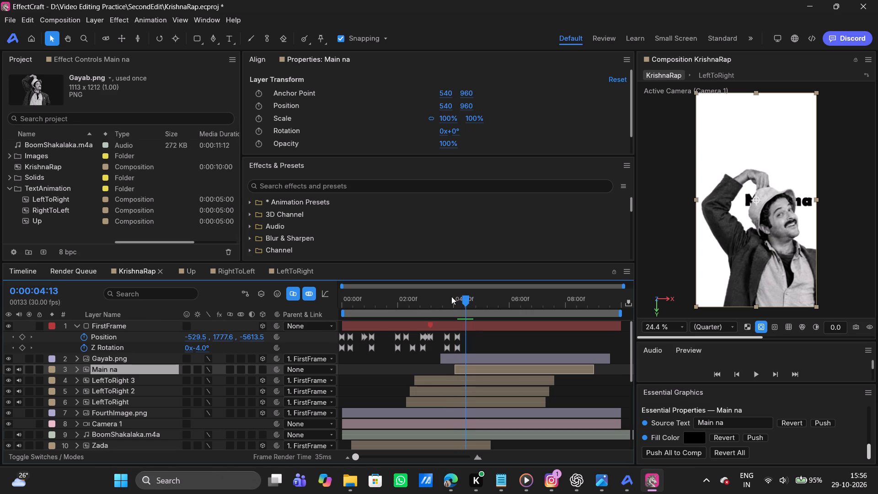
{"action": "left_click", "coordinate": [262, 371]}
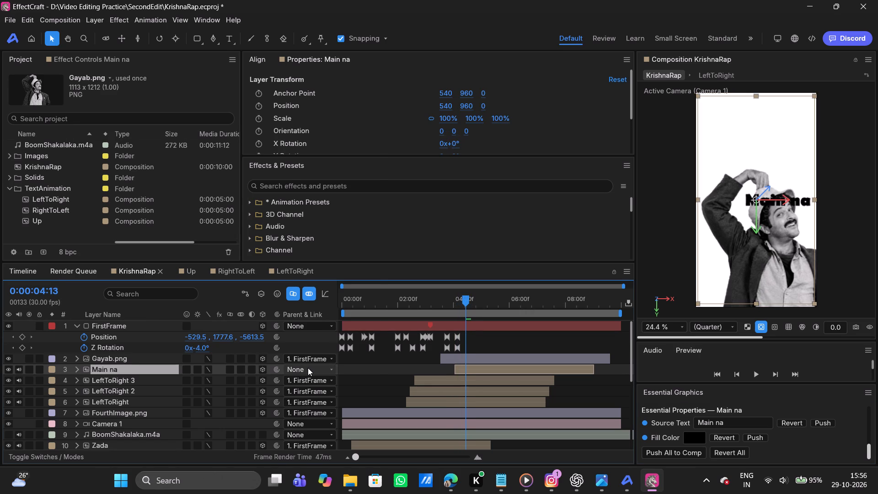
{"action": "left_click", "coordinate": [308, 368]}
{"action": "left_click", "coordinate": [312, 105]}
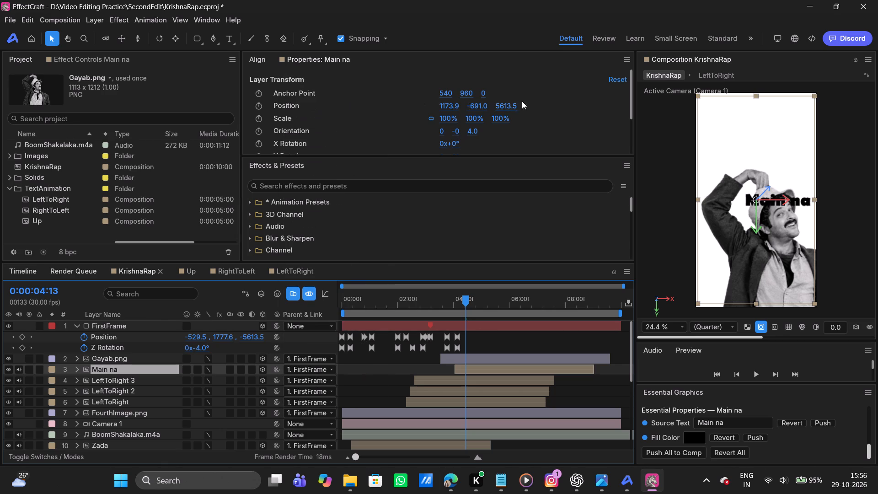
Position the Main na layer above the man's head, at about X 943.5, Y -1389.4, Z 5584.7.
{"action": "left_click_drag", "start_coordinate": [504, 106], "coordinate": [595, 100]}
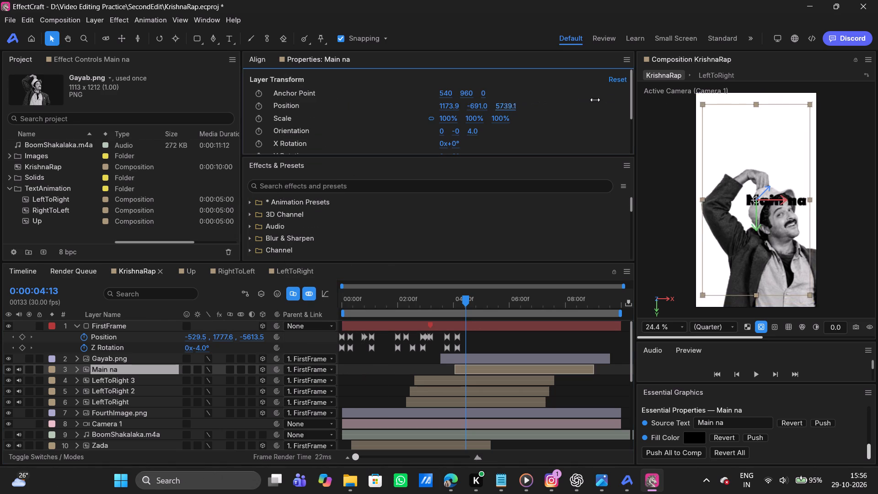
{"action": "left_click_drag", "start_coordinate": [595, 100], "coordinate": [552, 119]}
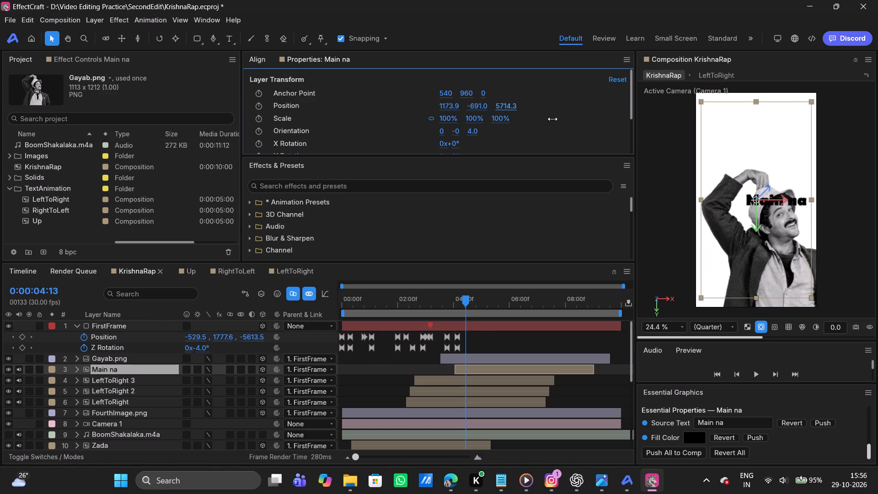
{"action": "left_click_drag", "start_coordinate": [552, 119], "coordinate": [618, 120]}
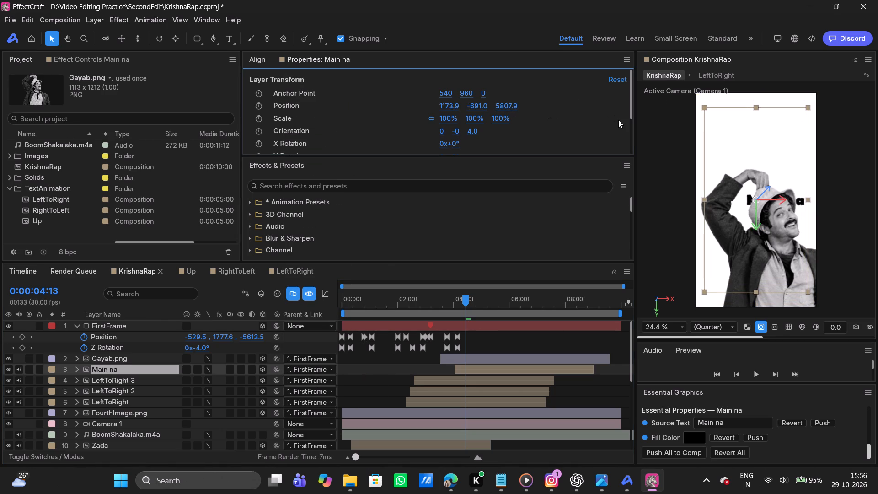
{"action": "left_click_drag", "start_coordinate": [477, 106], "coordinate": [234, 104]}
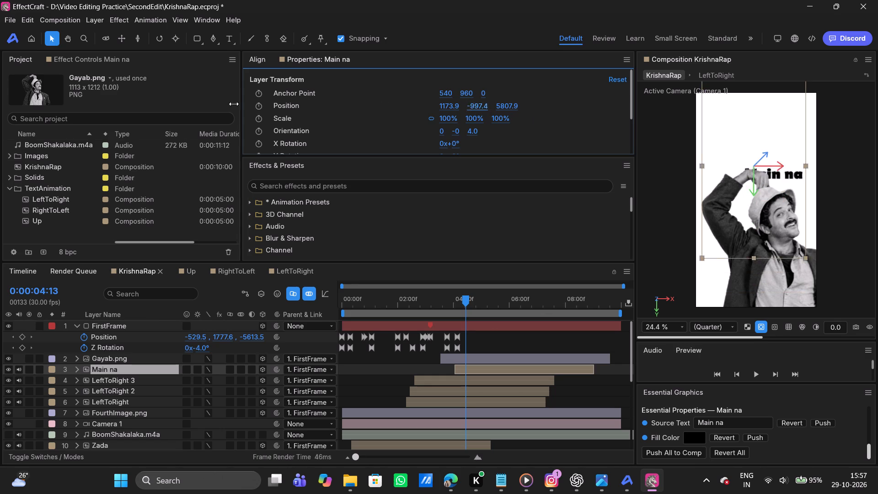
{"action": "left_click_drag", "start_coordinate": [234, 104], "coordinate": [202, 99]}
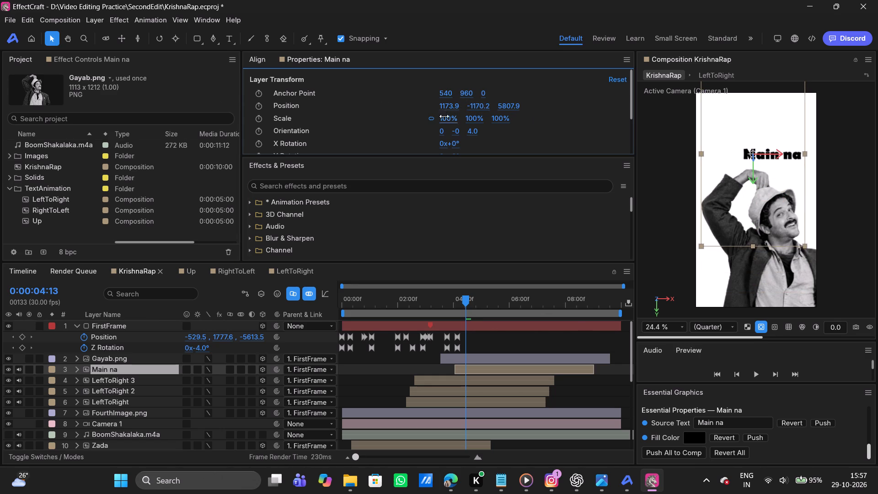
{"action": "left_click_drag", "start_coordinate": [511, 105], "coordinate": [543, 104]}
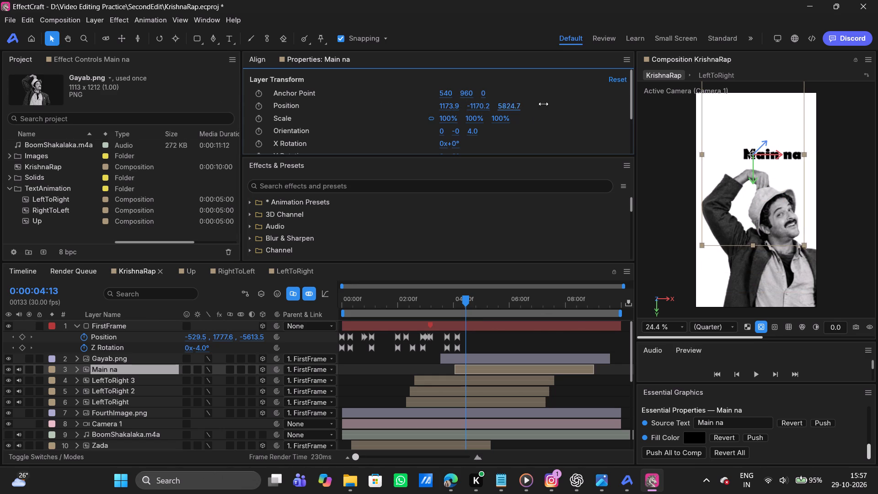
{"action": "left_click_drag", "start_coordinate": [543, 104], "coordinate": [407, 114]}
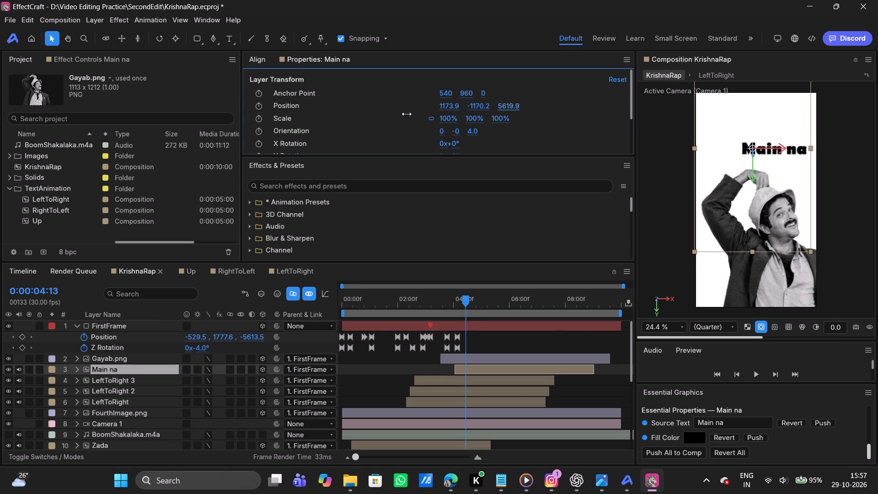
{"action": "left_click_drag", "start_coordinate": [407, 114], "coordinate": [386, 114]}
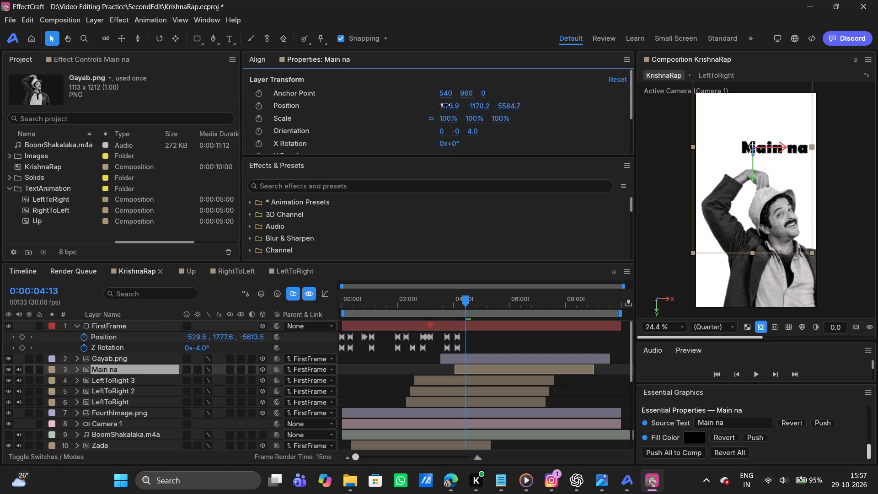
{"action": "left_click_drag", "start_coordinate": [446, 107], "coordinate": [312, 109]}
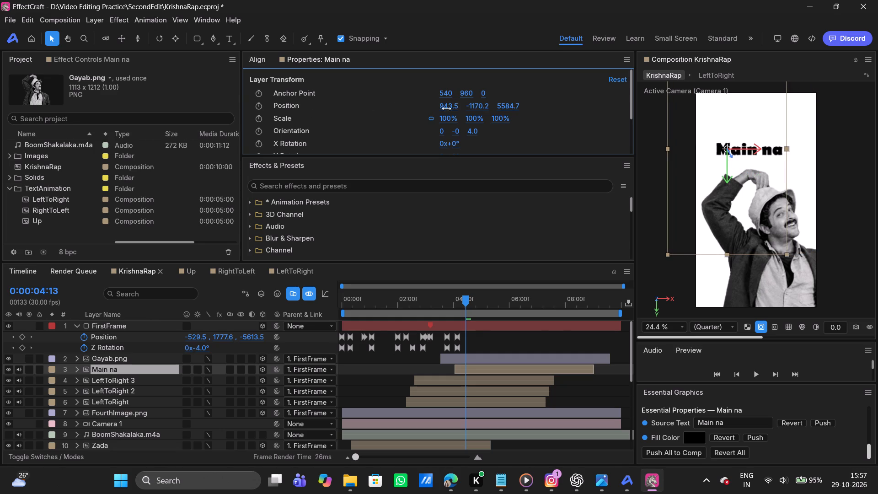
{"action": "left_click_drag", "start_coordinate": [477, 108], "coordinate": [365, 90]}
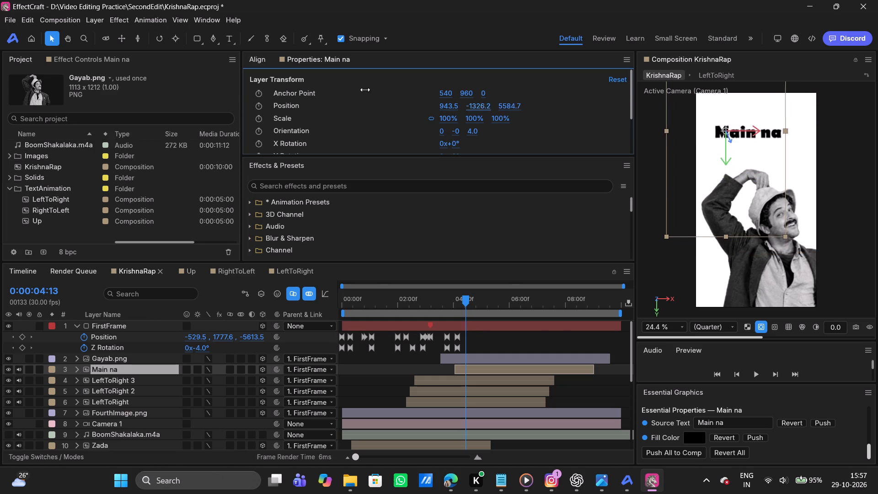
{"action": "left_click_drag", "start_coordinate": [365, 90], "coordinate": [356, 89]}
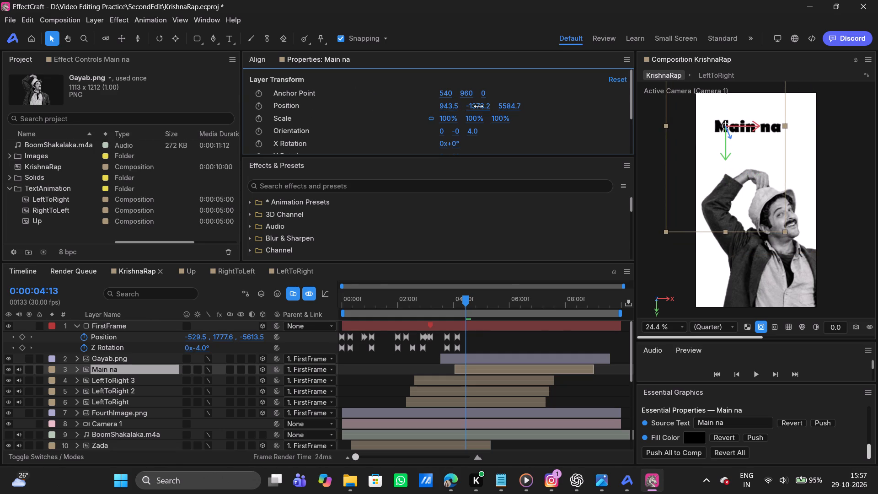
{"action": "left_click_drag", "start_coordinate": [478, 106], "coordinate": [468, 105]}
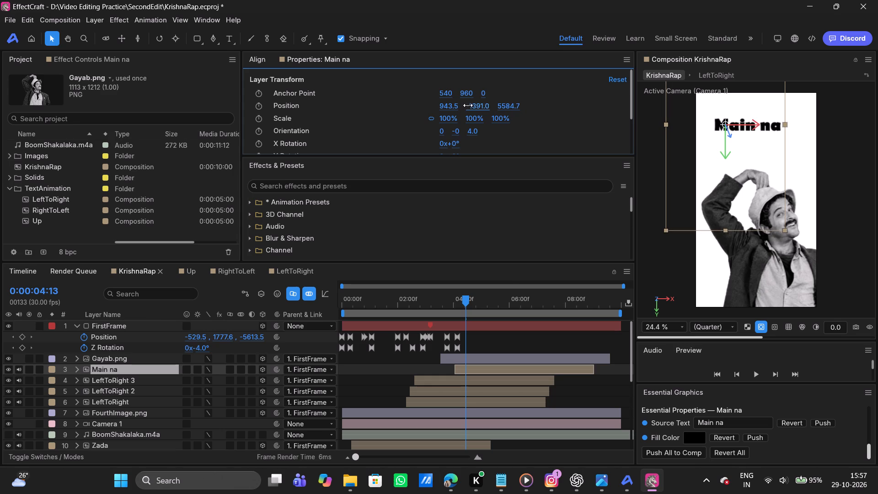
{"action": "left_click_drag", "start_coordinate": [468, 105], "coordinate": [469, 105]}
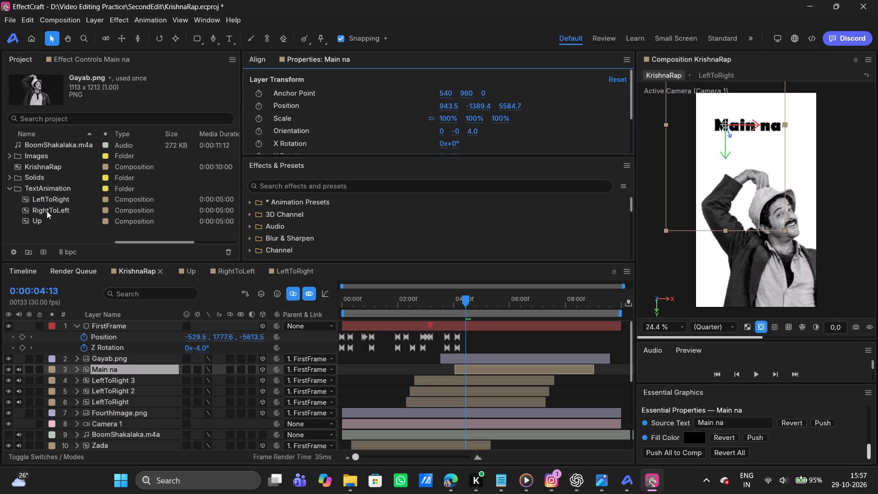
Add the RightToLeft composition between the Gayab.png and Main na layers, starting at 0:00:04:06.
{"action": "left_click_drag", "start_coordinate": [47, 211], "coordinate": [462, 364]}
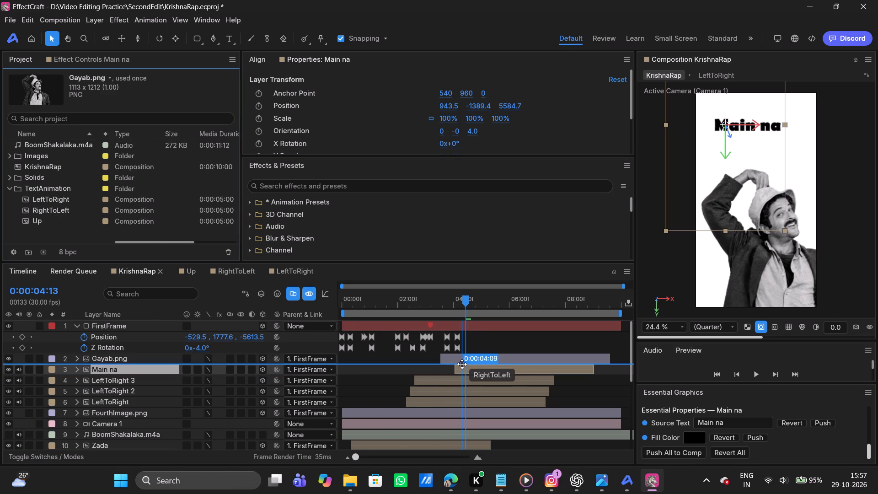
{"action": "left_click_drag", "start_coordinate": [462, 364], "coordinate": [459, 364]}
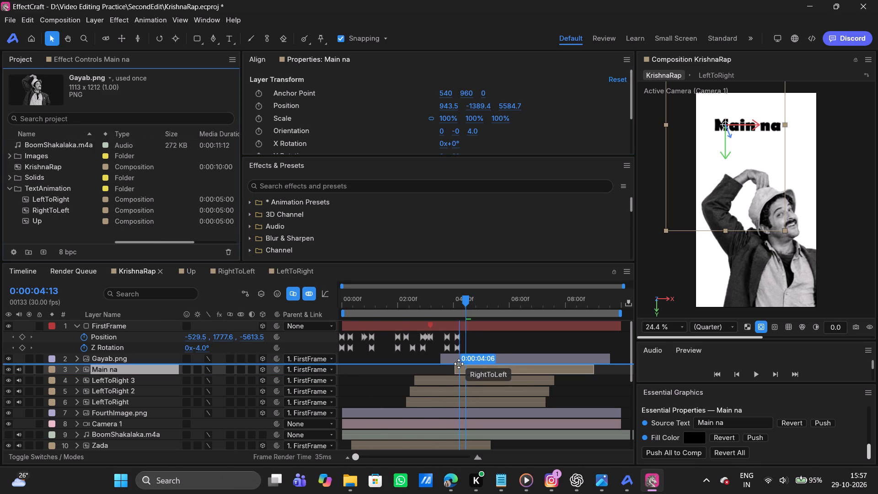
{"action": "left_click_drag", "start_coordinate": [459, 364], "coordinate": [459, 364]}
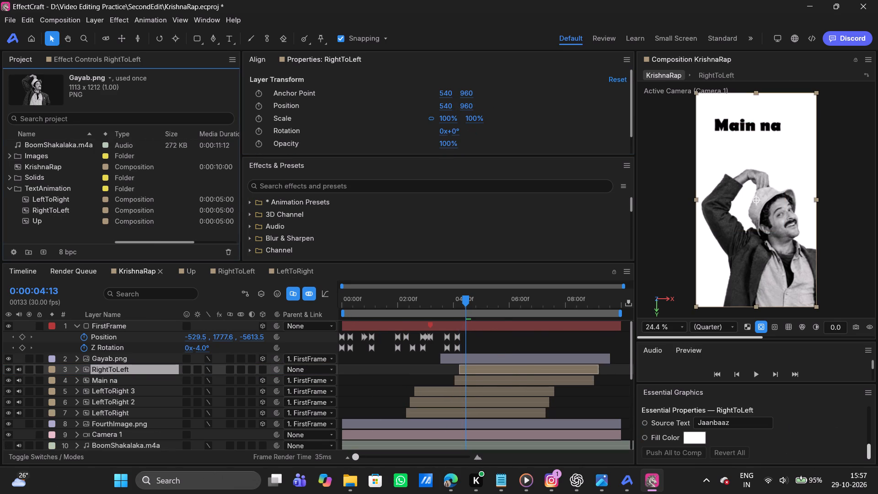
Set the Source Text of the new RightToLeft layer to "Gayab".
{"action": "left_click", "coordinate": [744, 426]}
{"action": "key", "text": "BackSpace"}
{"action": "key", "text": "BackSpace"}
{"action": "key", "text": "BackSpace"}
{"action": "key", "text": "BackSpace"}
{"action": "key", "text": "BackSpace"}
{"action": "key", "text": "BackSpace"}
{"action": "key", "text": "BackSpace"}
{"action": "key", "text": "BackSpace"}
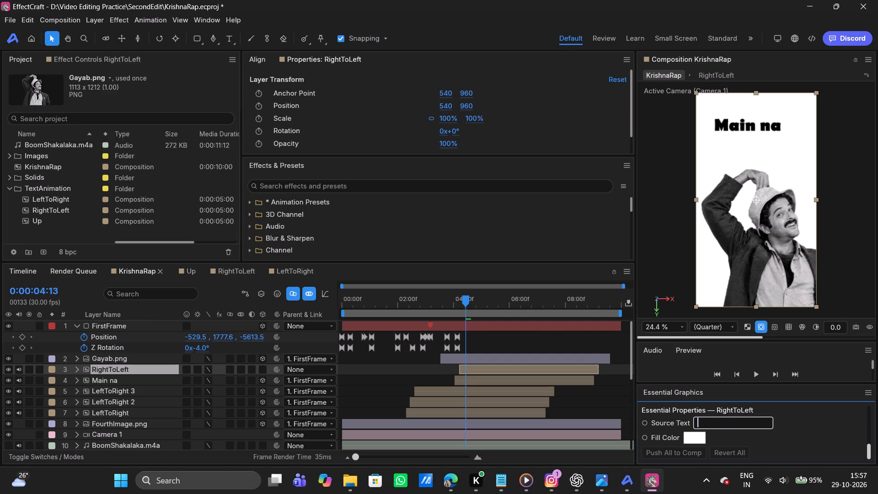
{"action": "key", "text": "BackSpace"}
{"action": "type", "text": "Gayab"}
{"action": "key", "text": "Return"}
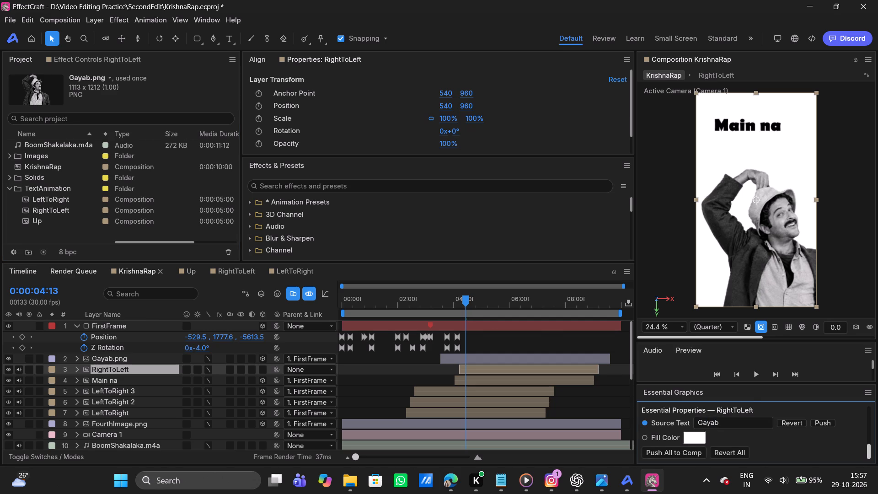
Set the Fill Color of the "Gayab" text to pure red, FF0000.
{"action": "left_click", "coordinate": [691, 434]}
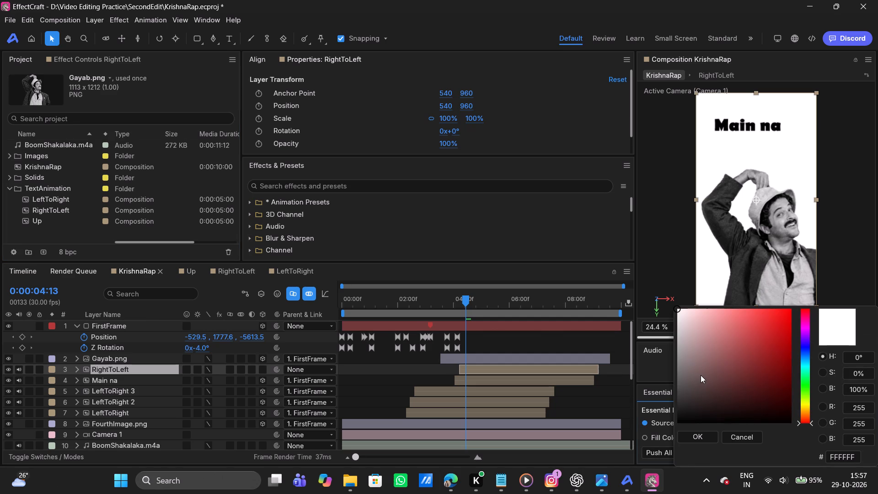
{"action": "left_click_drag", "start_coordinate": [701, 375], "coordinate": [793, 286]}
{"action": "left_click_drag", "start_coordinate": [762, 327], "coordinate": [774, 312]}
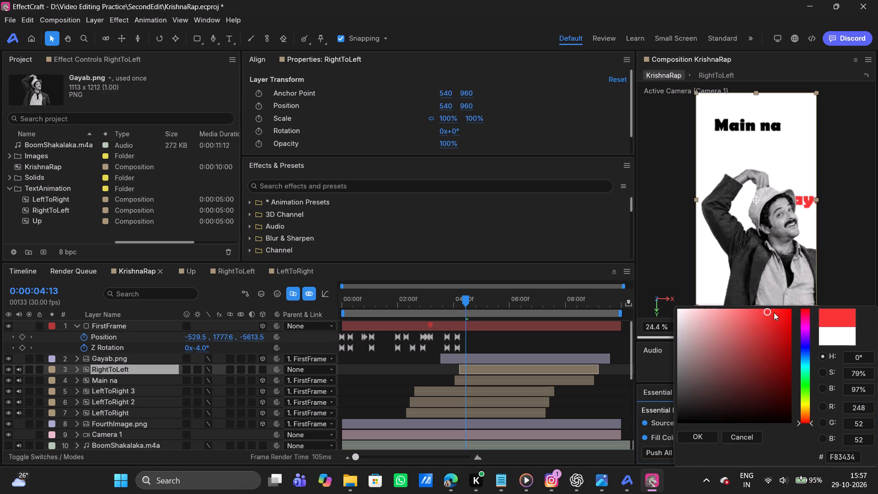
{"action": "left_click_drag", "start_coordinate": [774, 312], "coordinate": [811, 295]}
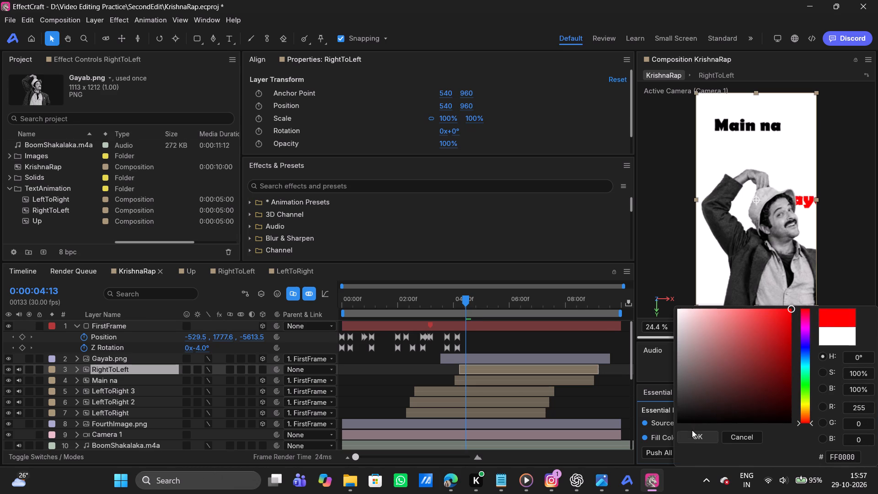
{"action": "left_click", "coordinate": [692, 433]}
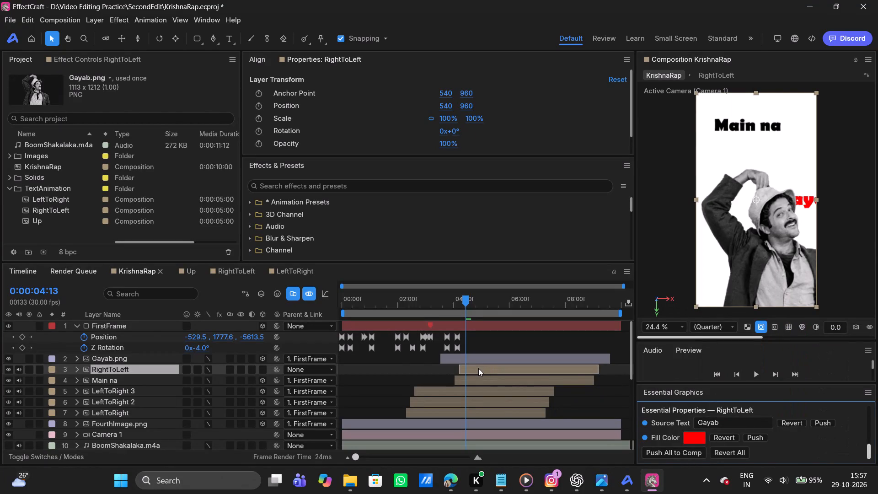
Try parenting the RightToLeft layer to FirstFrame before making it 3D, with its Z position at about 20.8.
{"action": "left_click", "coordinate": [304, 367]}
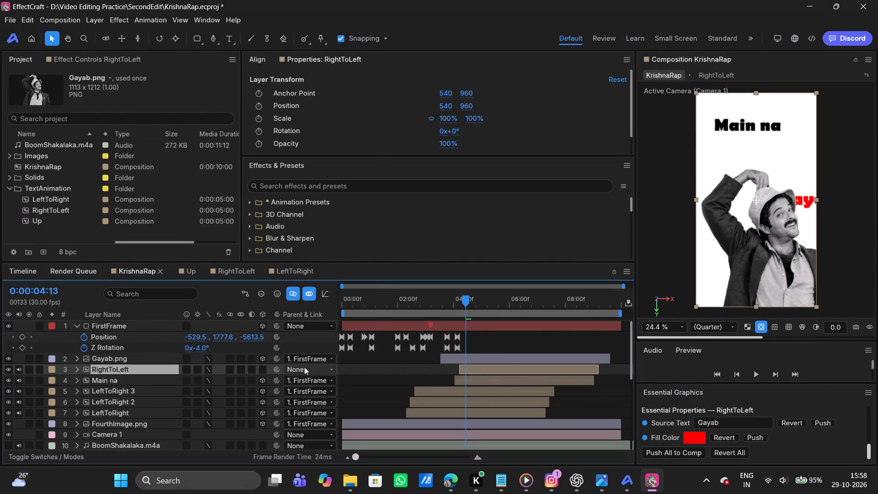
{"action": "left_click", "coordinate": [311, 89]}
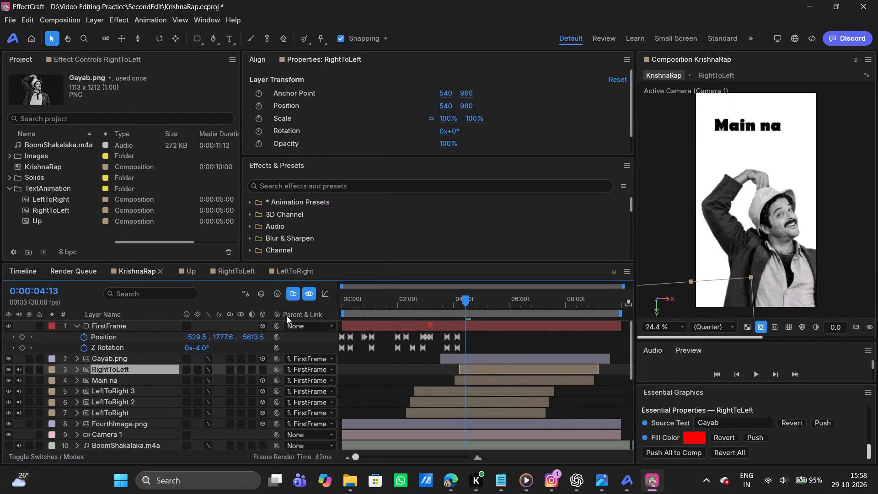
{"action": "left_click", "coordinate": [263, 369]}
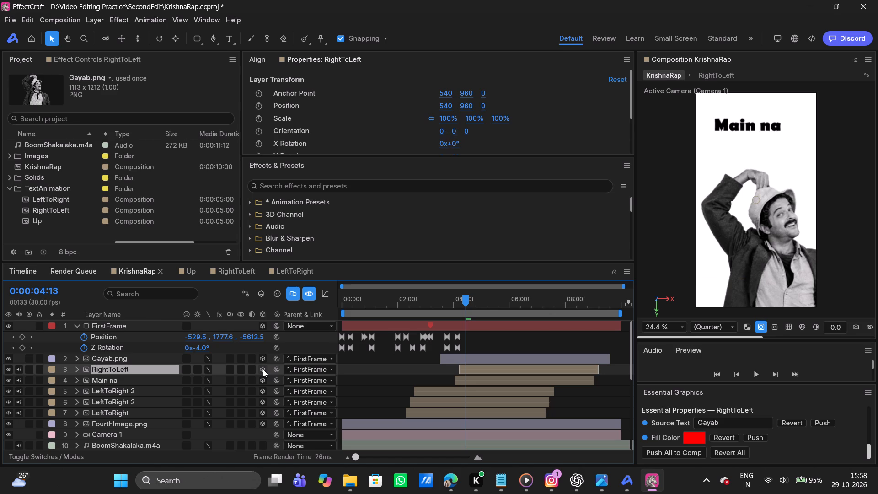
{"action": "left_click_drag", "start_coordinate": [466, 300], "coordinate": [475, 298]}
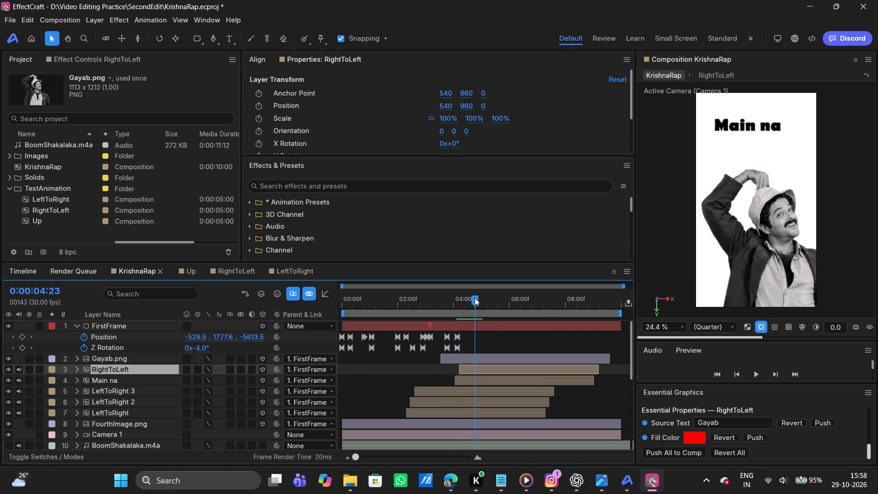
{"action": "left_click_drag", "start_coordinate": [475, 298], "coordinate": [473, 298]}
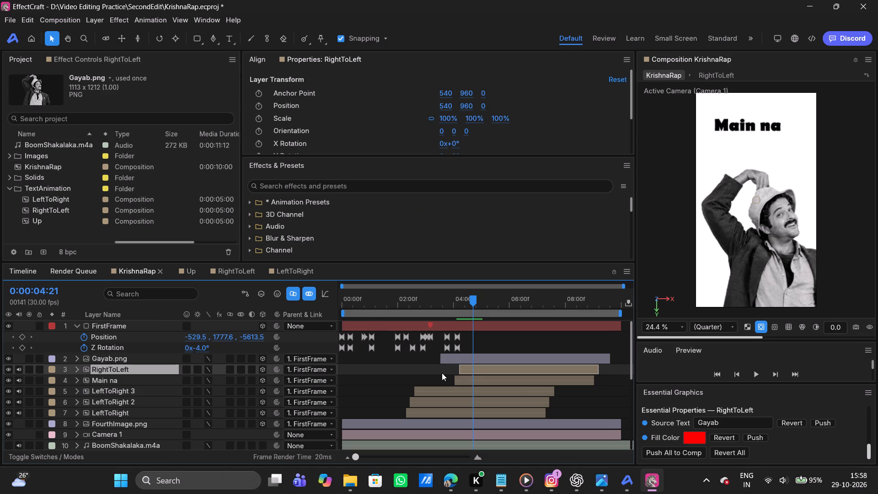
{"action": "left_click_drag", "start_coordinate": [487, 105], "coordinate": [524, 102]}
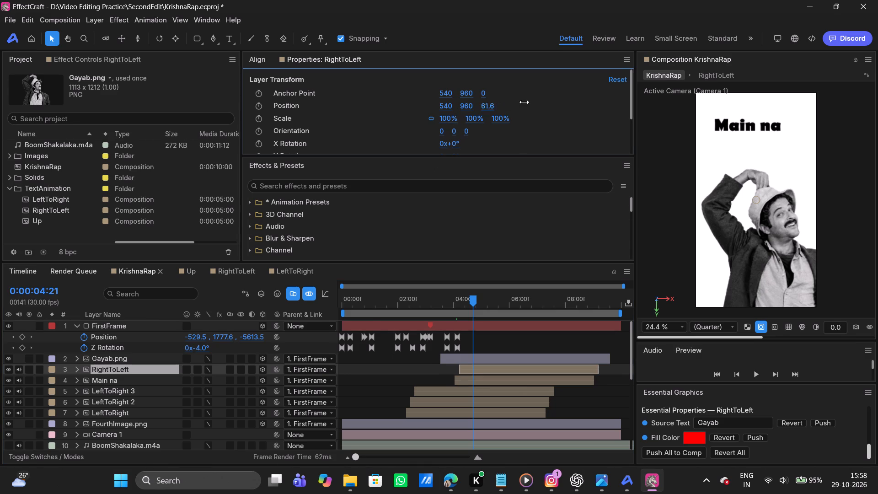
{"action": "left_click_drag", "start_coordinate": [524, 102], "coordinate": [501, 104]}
Unparent the RightToLeft layer, switch its 3D off and on again, and parent it back to FirstFrame.
{"action": "left_click", "coordinate": [294, 368]}
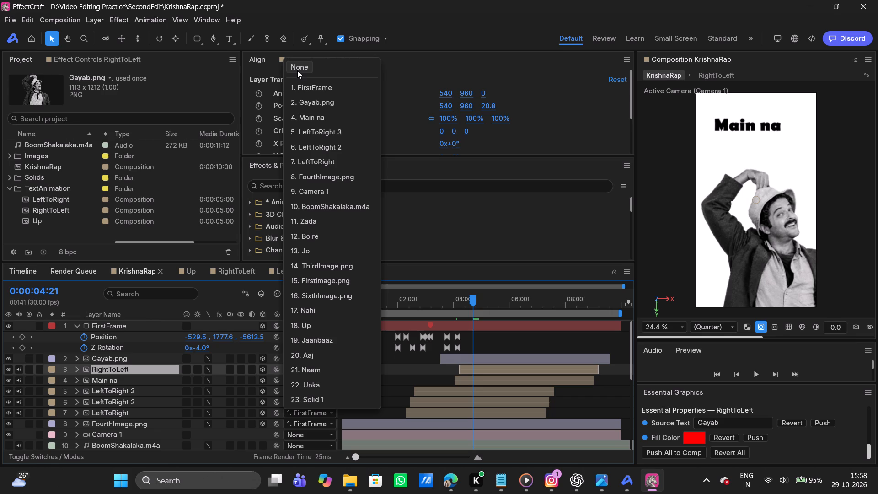
{"action": "left_click", "coordinate": [297, 70]}
{"action": "left_click", "coordinate": [264, 370]}
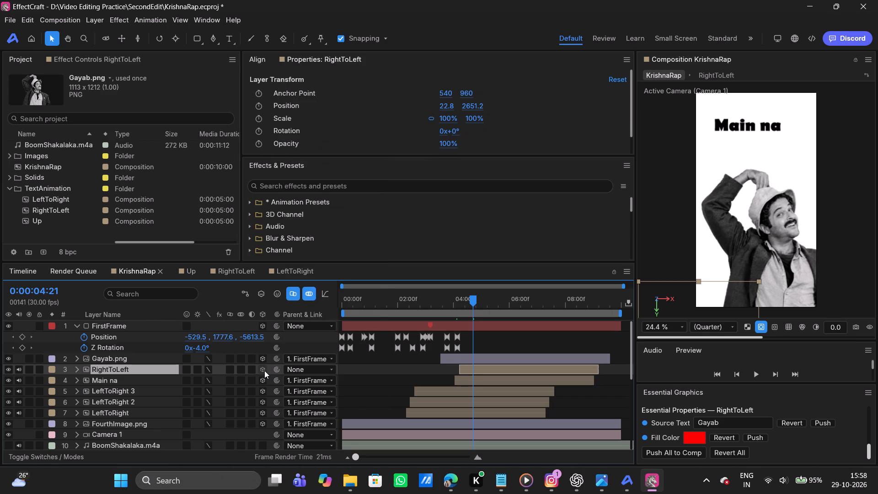
{"action": "left_click", "coordinate": [264, 370]}
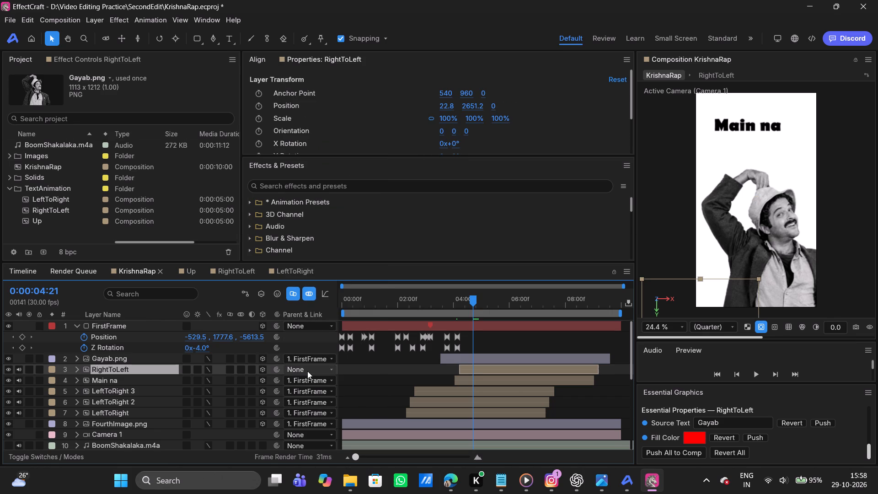
{"action": "left_click", "coordinate": [307, 371]}
{"action": "left_click", "coordinate": [311, 88]}
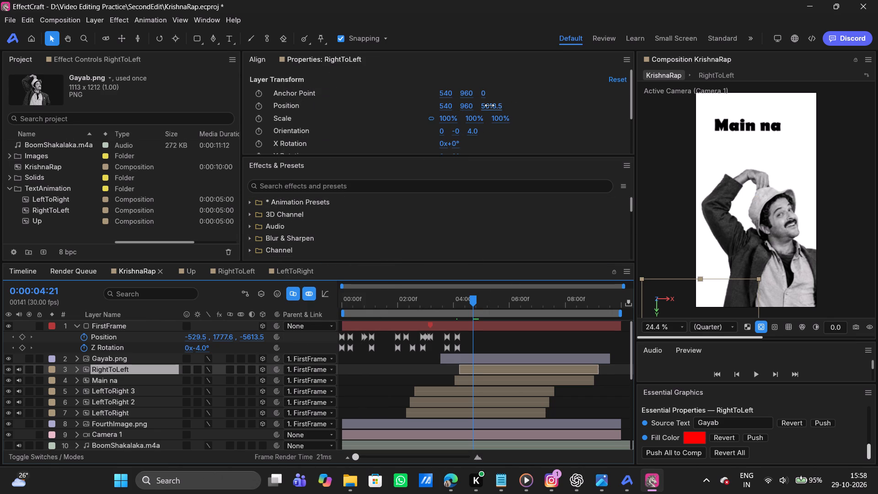
At 0:00:04:18, position the red "Gayab" text just below "Main na", at about 1350, -1168, 5667.
{"action": "left_click_drag", "start_coordinate": [476, 298], "coordinate": [464, 300]}
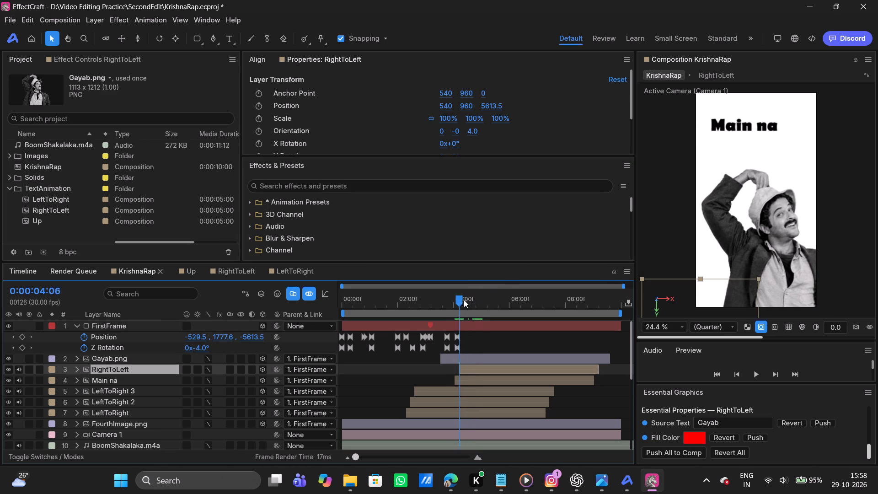
{"action": "left_click_drag", "start_coordinate": [464, 300], "coordinate": [471, 299]}
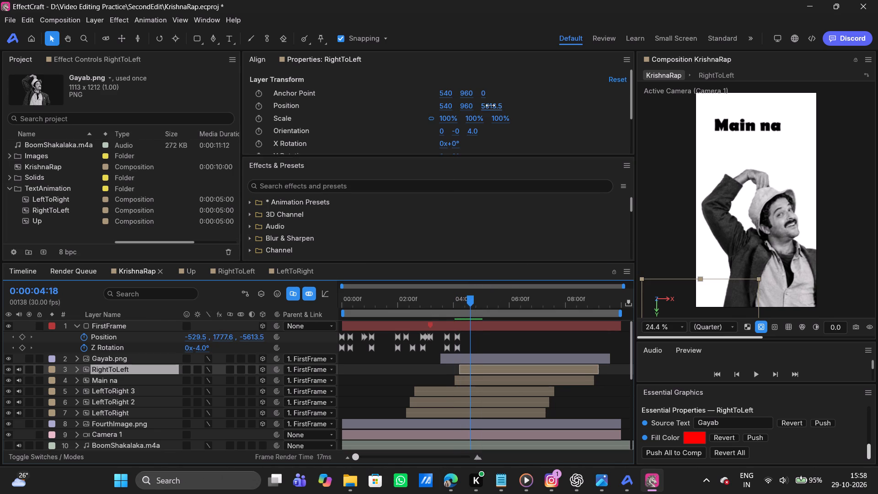
{"action": "left_click_drag", "start_coordinate": [447, 107], "coordinate": [515, 98]}
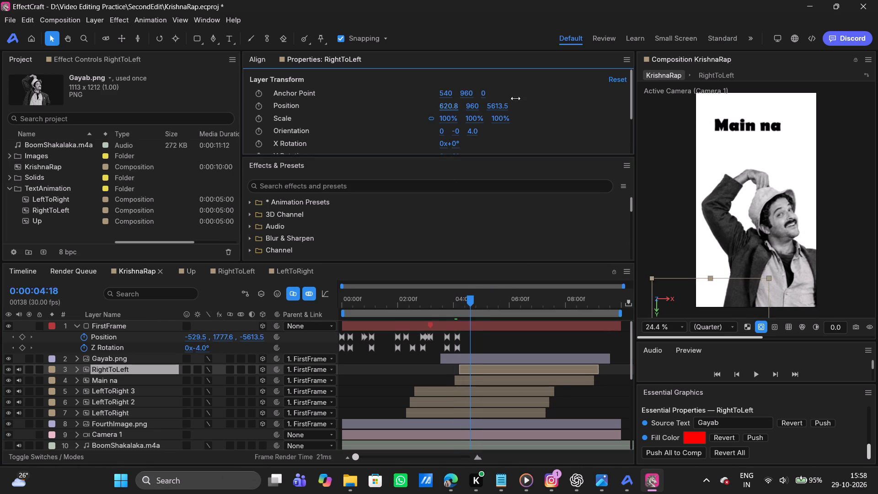
{"action": "left_click_drag", "start_coordinate": [515, 98], "coordinate": [744, 99]}
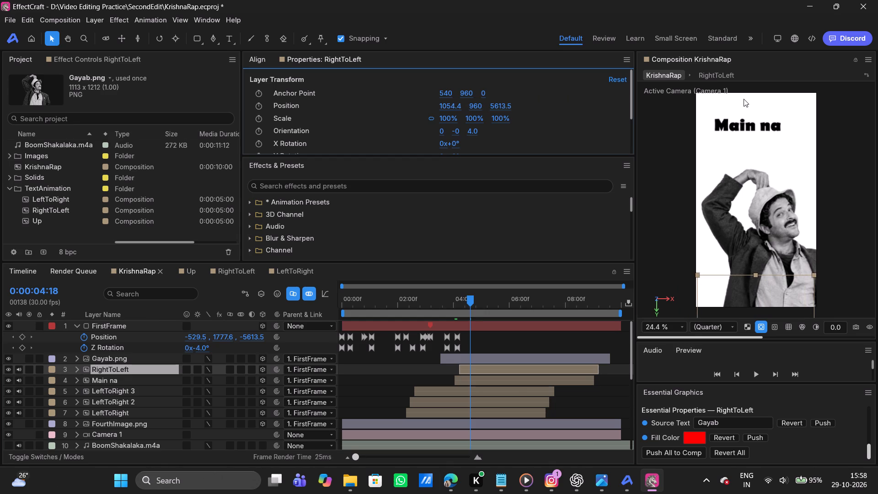
{"action": "left_click_drag", "start_coordinate": [478, 109], "coordinate": [182, 79]}
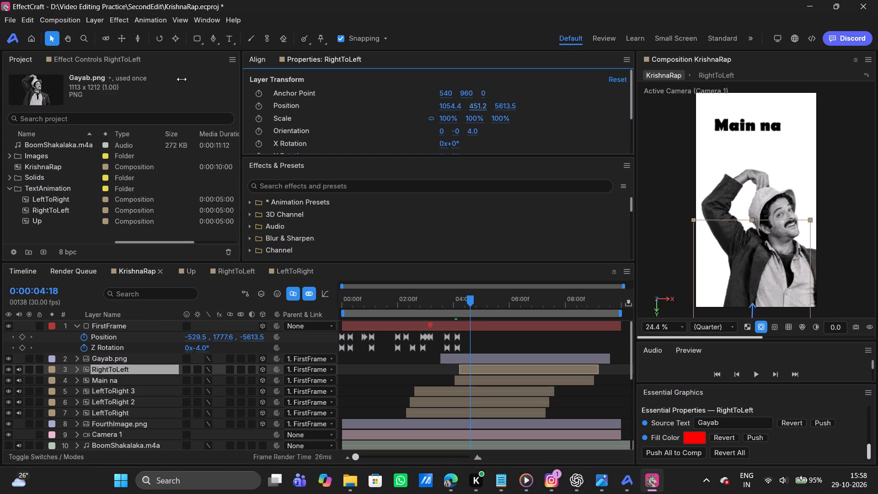
{"action": "left_click_drag", "start_coordinate": [182, 79], "coordinate": [868, 85]}
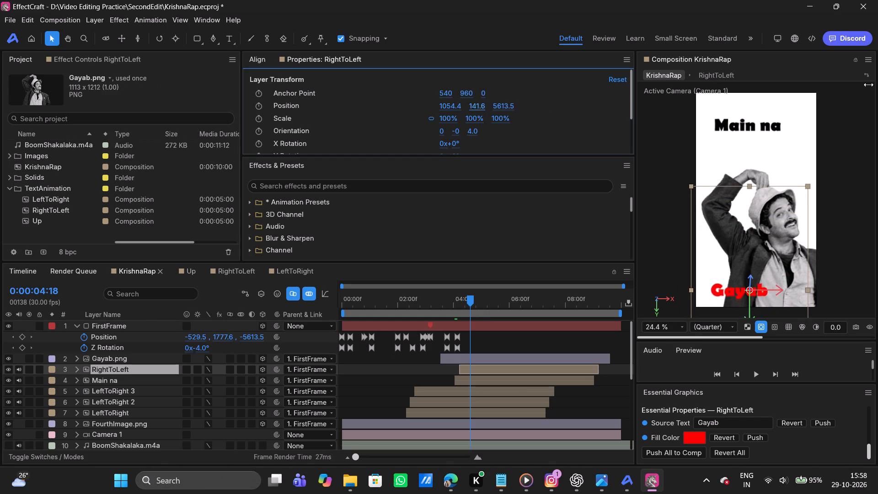
{"action": "left_click_drag", "start_coordinate": [868, 85], "coordinate": [678, 85]}
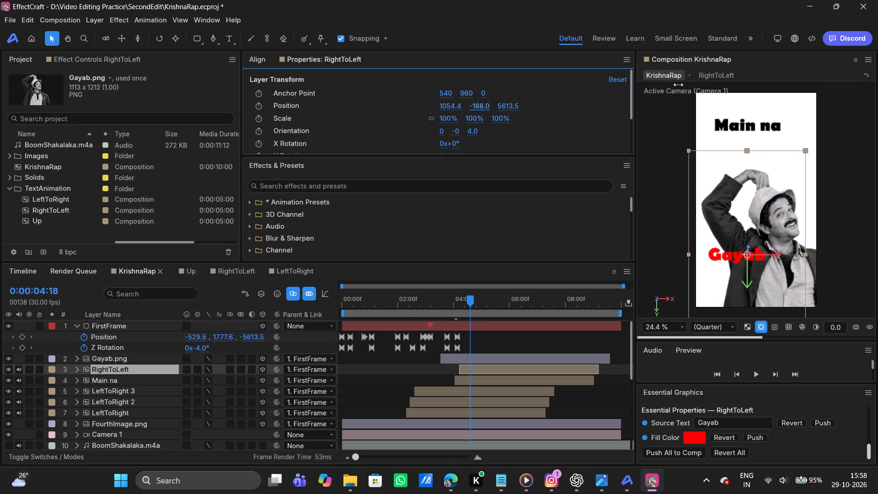
{"action": "left_click_drag", "start_coordinate": [678, 85], "coordinate": [616, 85]}
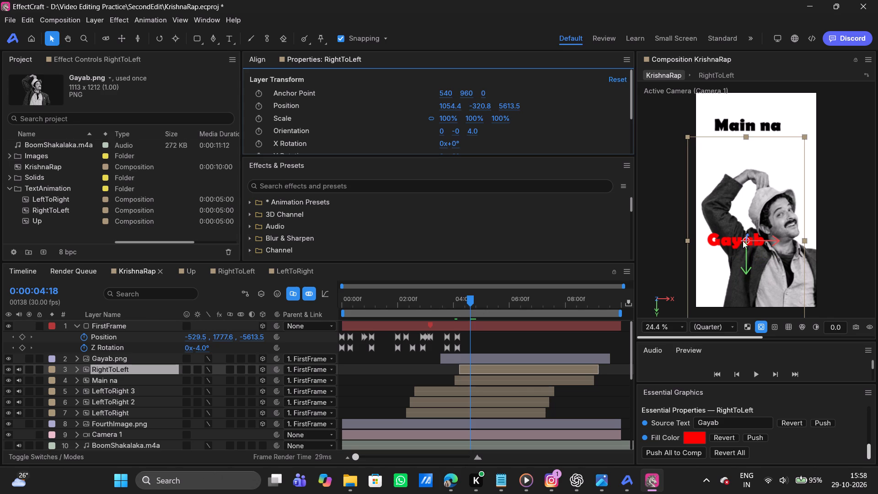
{"action": "left_click", "coordinate": [745, 240]}
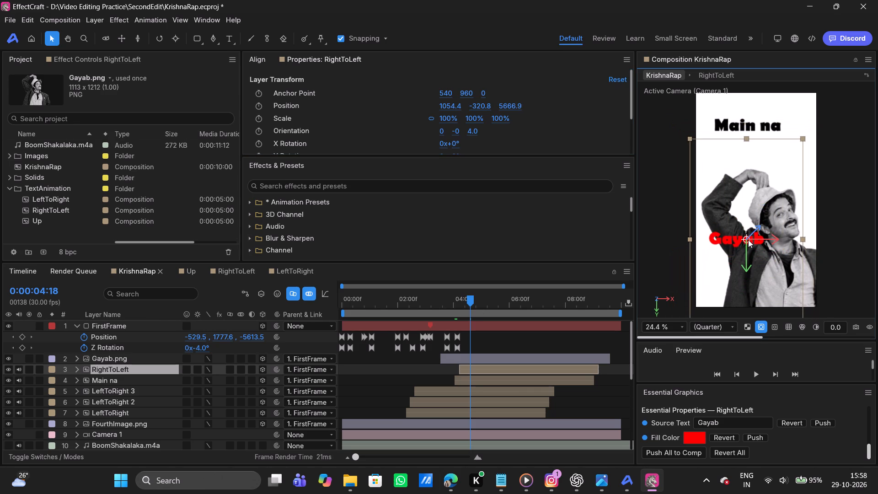
{"action": "left_click_drag", "start_coordinate": [748, 263], "coordinate": [769, 173]}
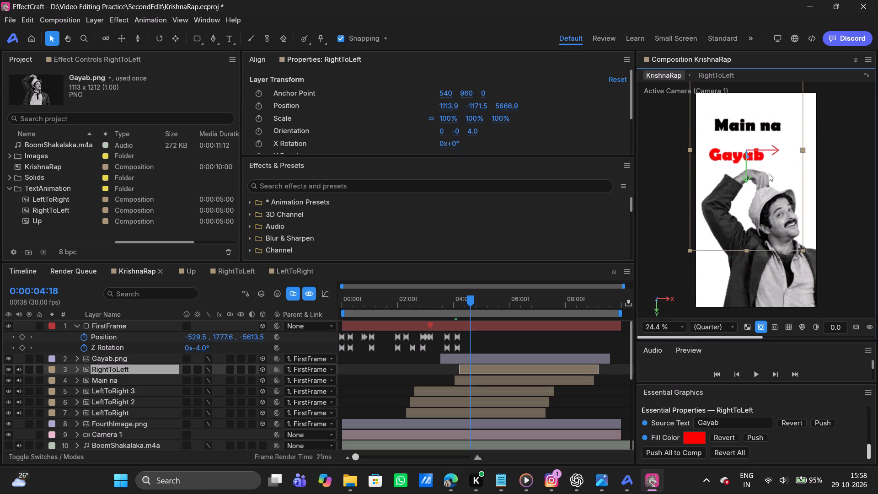
{"action": "left_click_drag", "start_coordinate": [769, 173], "coordinate": [769, 173]}
{"action": "left_click_drag", "start_coordinate": [775, 149], "coordinate": [788, 147]}
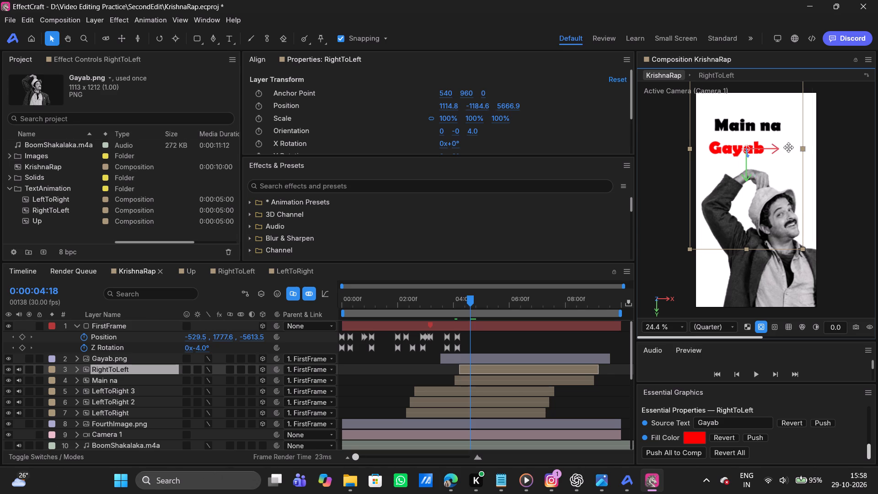
{"action": "left_click_drag", "start_coordinate": [788, 147], "coordinate": [799, 144]}
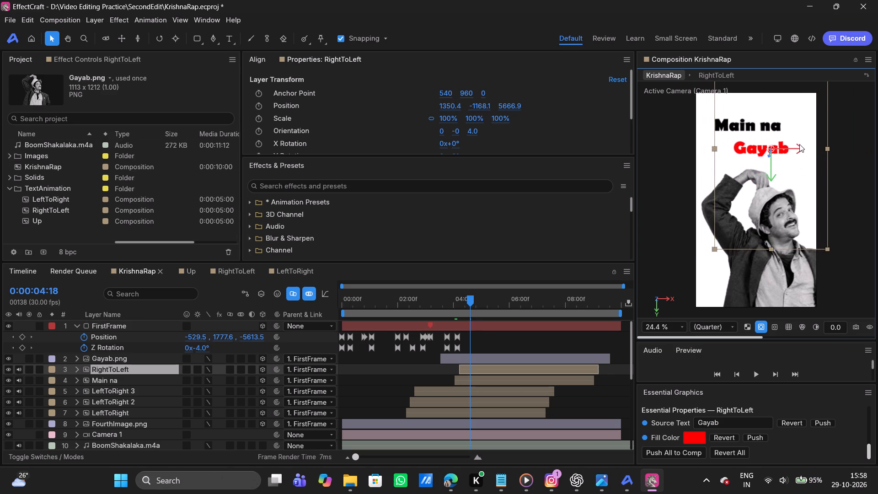
{"action": "left_click", "coordinate": [774, 178]}
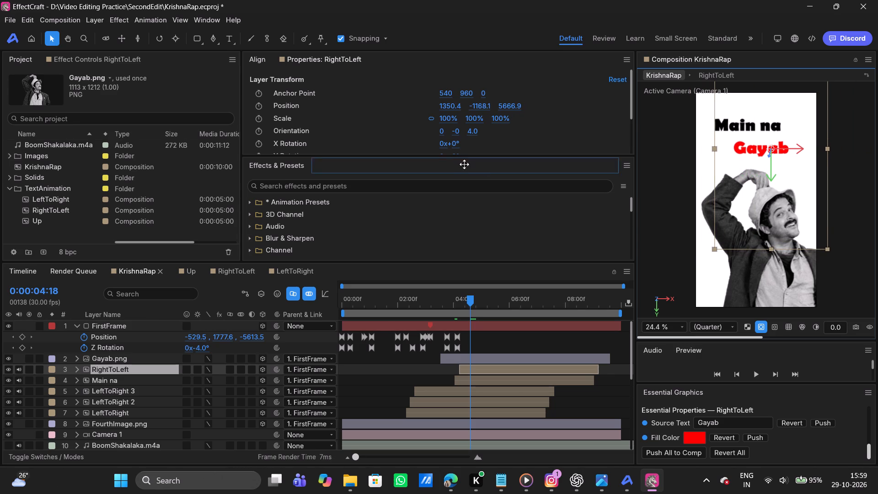
Scale the "Gayab" text up to about 149.6% and shift its X position to about 1434.
{"action": "left_click_drag", "start_coordinate": [449, 120], "coordinate": [491, 118]}
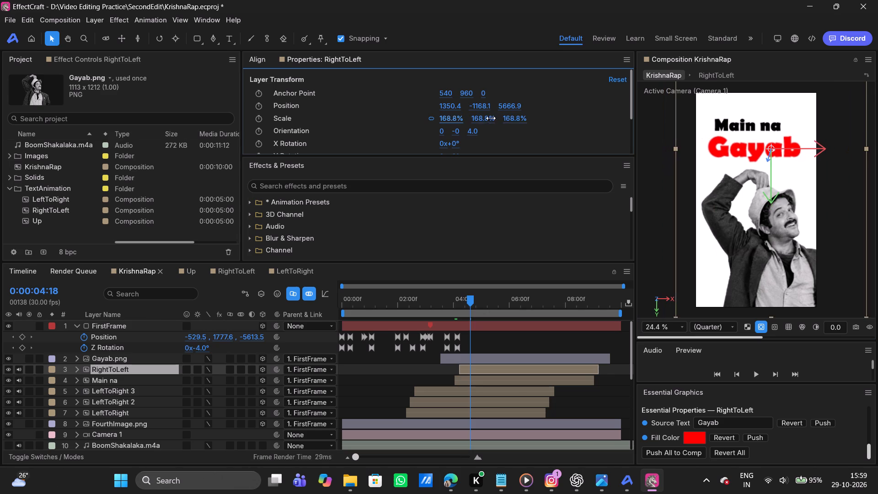
{"action": "left_click_drag", "start_coordinate": [491, 118], "coordinate": [480, 118]}
{"action": "left_click_drag", "start_coordinate": [448, 107], "coordinate": [521, 99]}
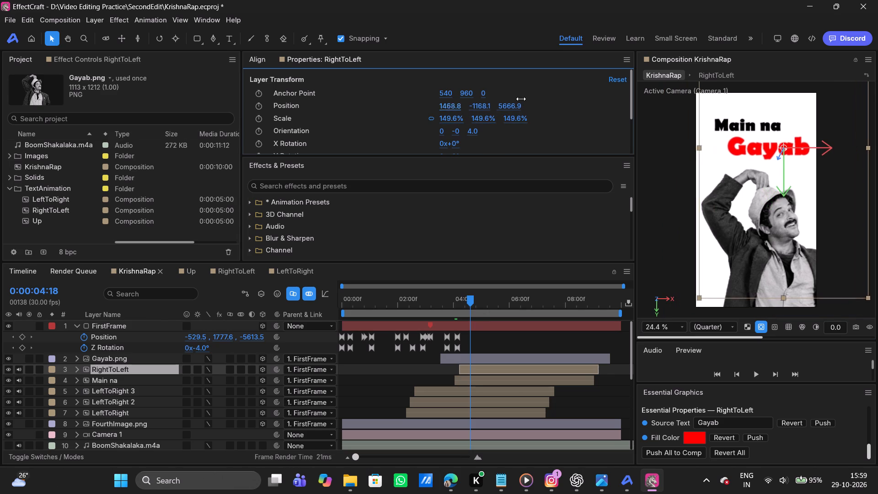
{"action": "left_click_drag", "start_coordinate": [521, 99], "coordinate": [499, 101]}
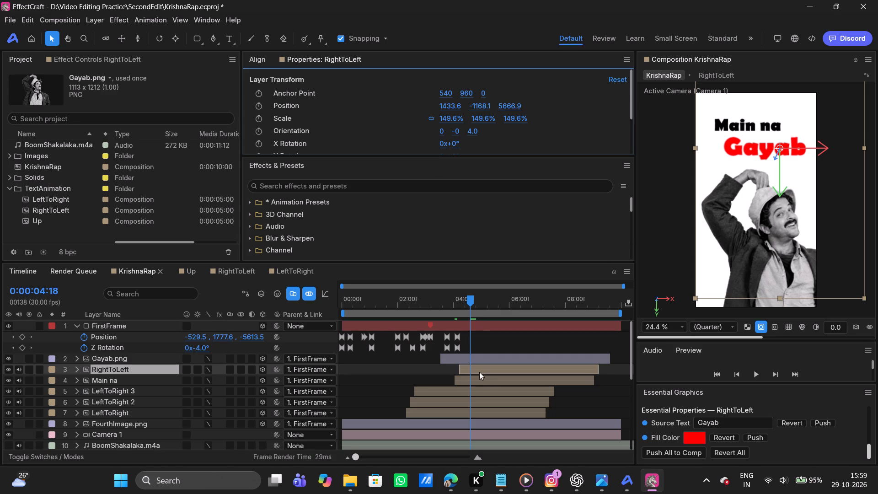
Add the Up text animation composition to the KrishnaRap timeline above RightToLeft, starting at about 0:00:04:13.
{"action": "left_click_drag", "start_coordinate": [41, 219], "coordinate": [466, 365]}
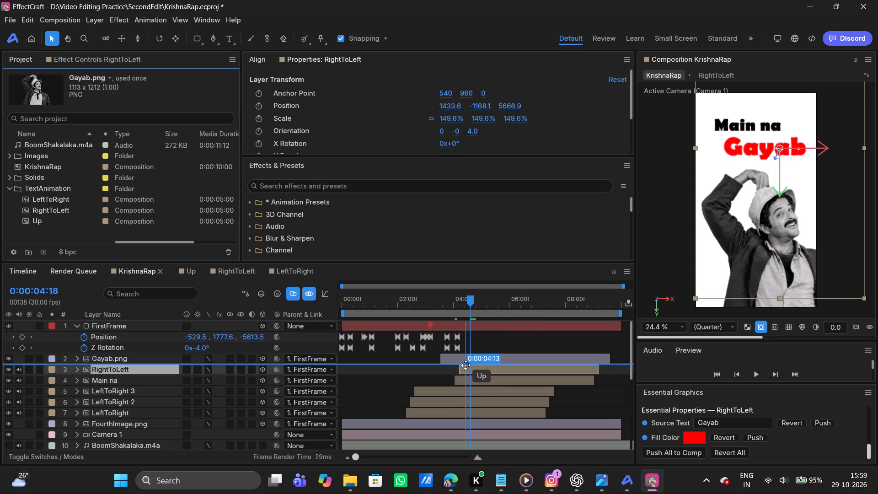
{"action": "left_click_drag", "start_coordinate": [466, 365], "coordinate": [466, 365]}
{"action": "left_click_drag", "start_coordinate": [466, 365], "coordinate": [465, 365]}
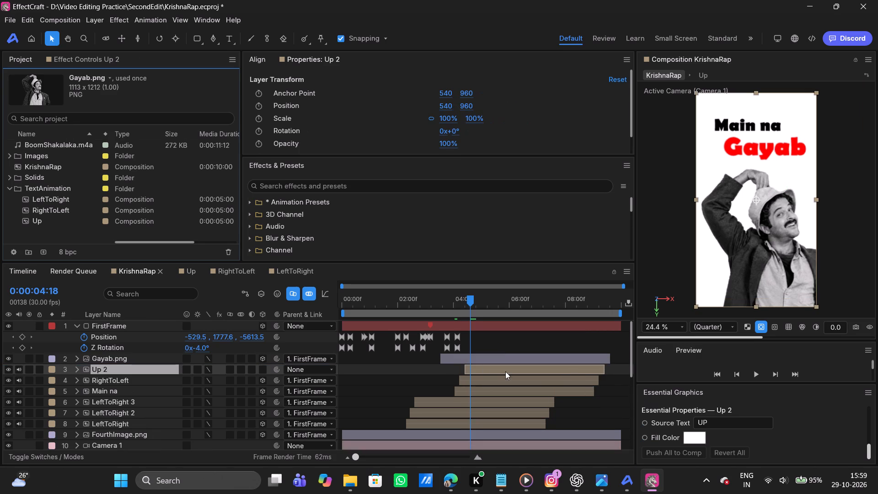
Set the Source Text of the new Up 2 layer to "Hota bro".
{"action": "left_click", "coordinate": [725, 422]}
{"action": "key", "text": "BackSpace"}
{"action": "key", "text": "BackSpace"}
{"action": "key", "text": "BackSpace"}
{"action": "type", "text": "Hota"}
{"action": "key", "text": "space"}
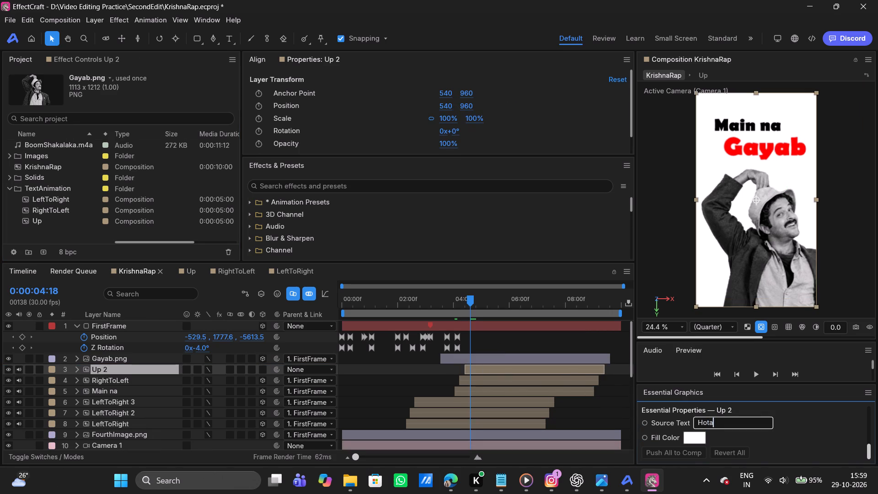
{"action": "type", "text": "bro"}
{"action": "key", "text": "Return"}
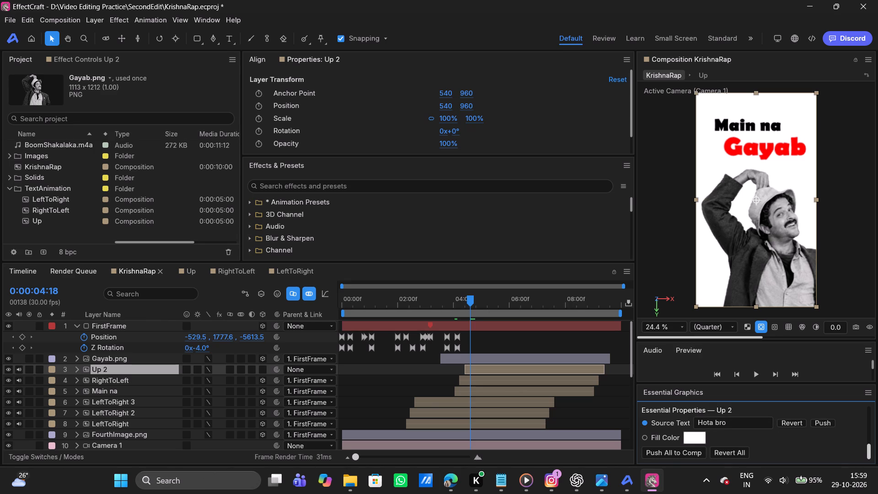
Set the Fill Color of the "Hota bro" text to black.
{"action": "left_click", "coordinate": [697, 437]}
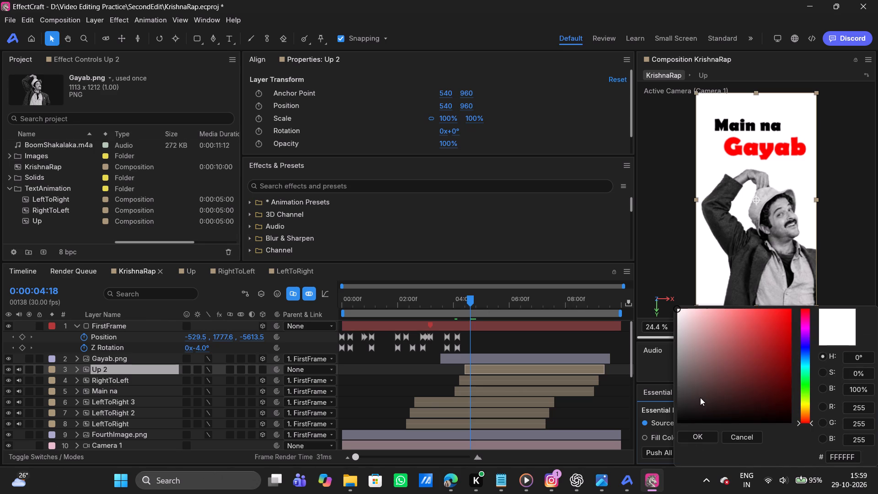
{"action": "left_click_drag", "start_coordinate": [691, 408], "coordinate": [655, 438]}
{"action": "left_click", "coordinate": [696, 437]}
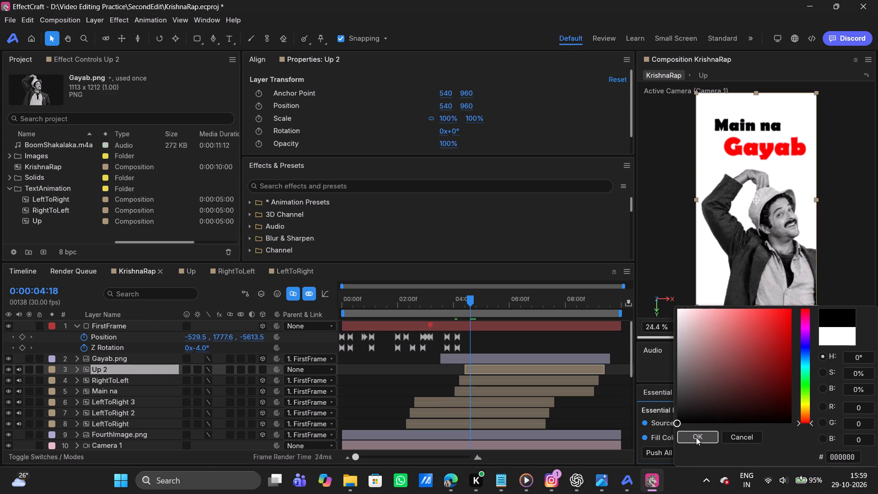
Make the Up 2 layer 3D and parent it to FirstFrame.
{"action": "left_click", "coordinate": [264, 373]}
{"action": "left_click", "coordinate": [308, 372]}
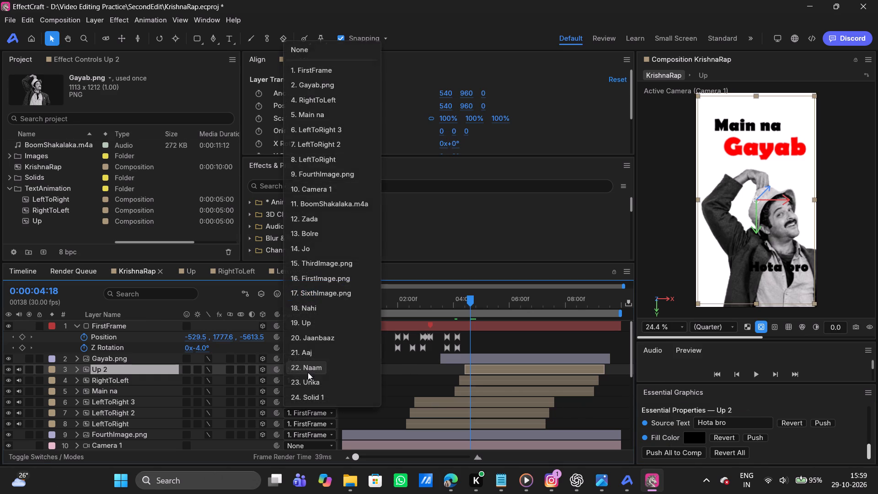
{"action": "left_click", "coordinate": [305, 70]}
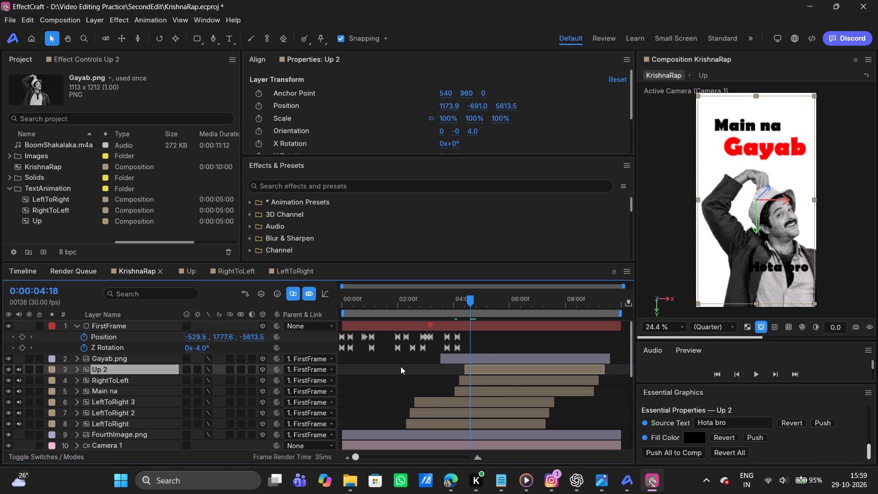
Position the "Hota bro" text just below "Gayab", with Y at about -1058 and Z at about 5878.
{"action": "left_click_drag", "start_coordinate": [505, 108], "coordinate": [599, 107]}
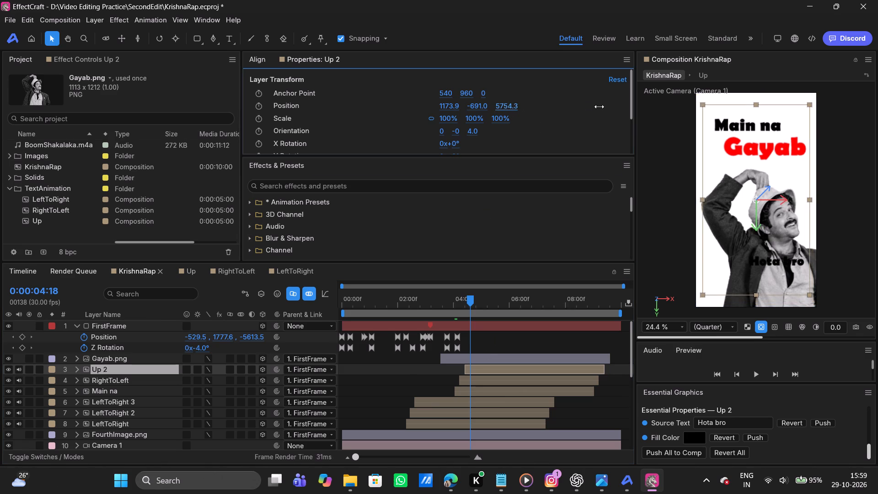
{"action": "left_click_drag", "start_coordinate": [599, 107], "coordinate": [659, 110]}
{"action": "left_click_drag", "start_coordinate": [659, 110], "coordinate": [468, 93]}
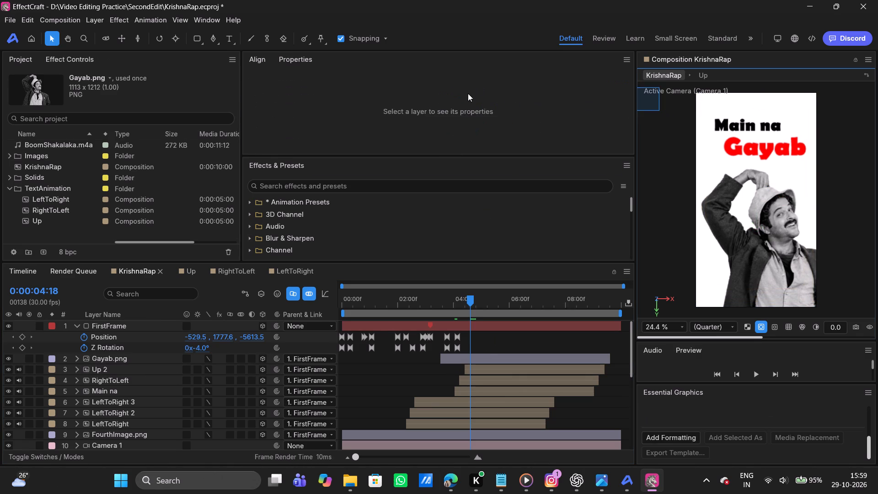
{"action": "left_click_drag", "start_coordinate": [468, 93], "coordinate": [481, 118]}
{"action": "left_click", "coordinate": [492, 367]}
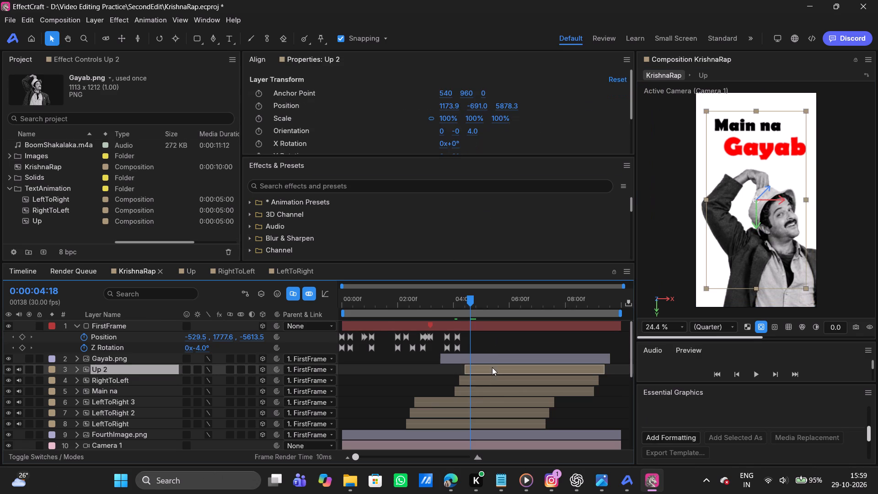
{"action": "left_click_drag", "start_coordinate": [469, 301], "coordinate": [487, 301]}
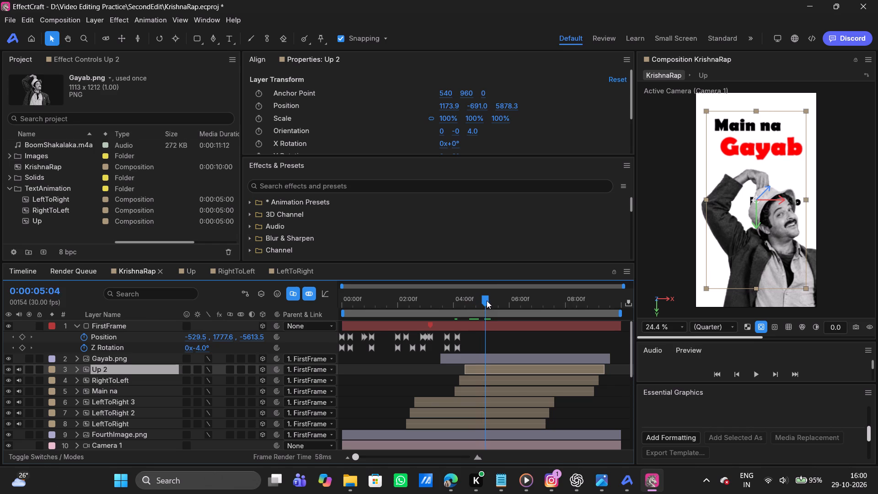
{"action": "left_click_drag", "start_coordinate": [487, 301], "coordinate": [489, 300]}
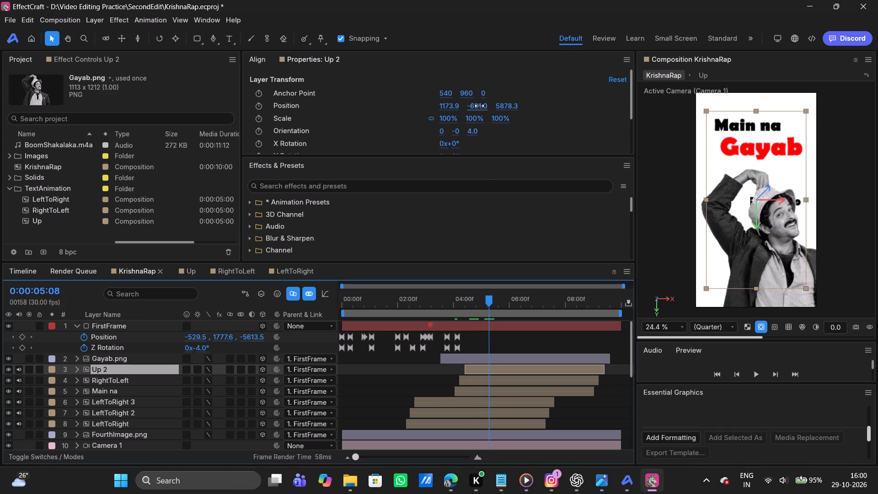
{"action": "left_click_drag", "start_coordinate": [479, 107], "coordinate": [243, 83]}
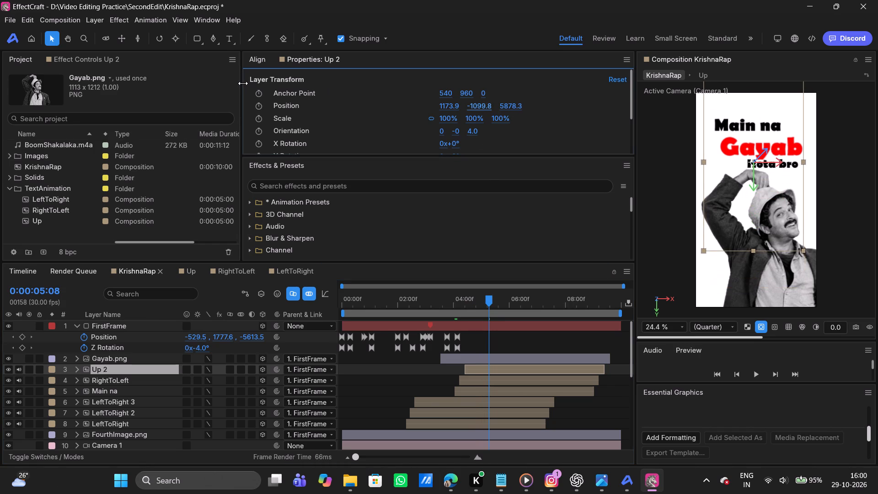
{"action": "left_click_drag", "start_coordinate": [243, 83], "coordinate": [267, 79]}
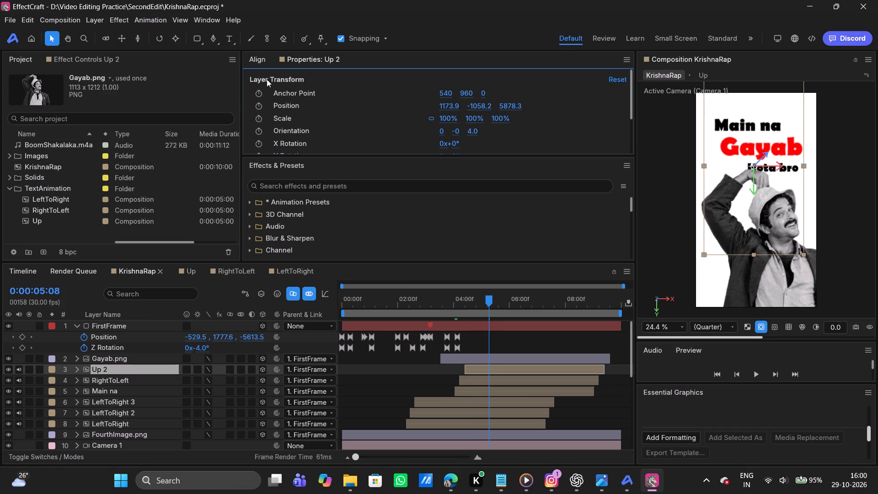
Raise the "Gayab" text slightly to a Y position of about -1192.
{"action": "left_click", "coordinate": [469, 379]}
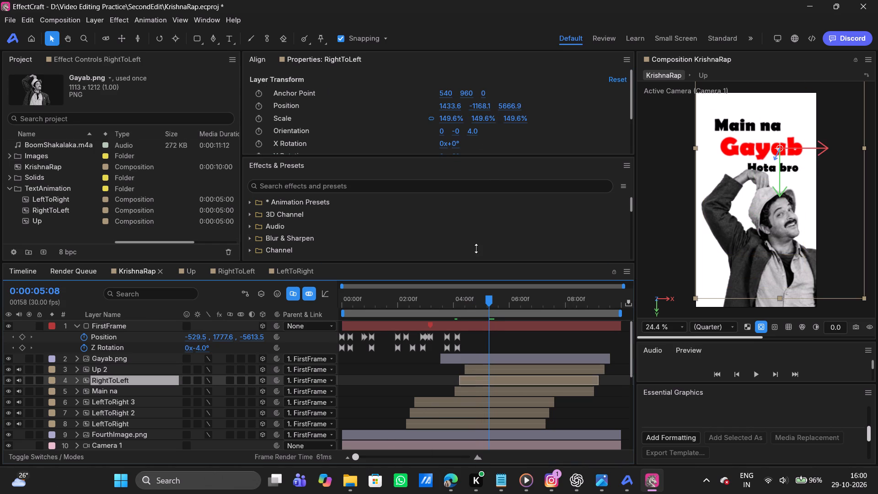
{"action": "left_click_drag", "start_coordinate": [485, 102], "coordinate": [462, 102]}
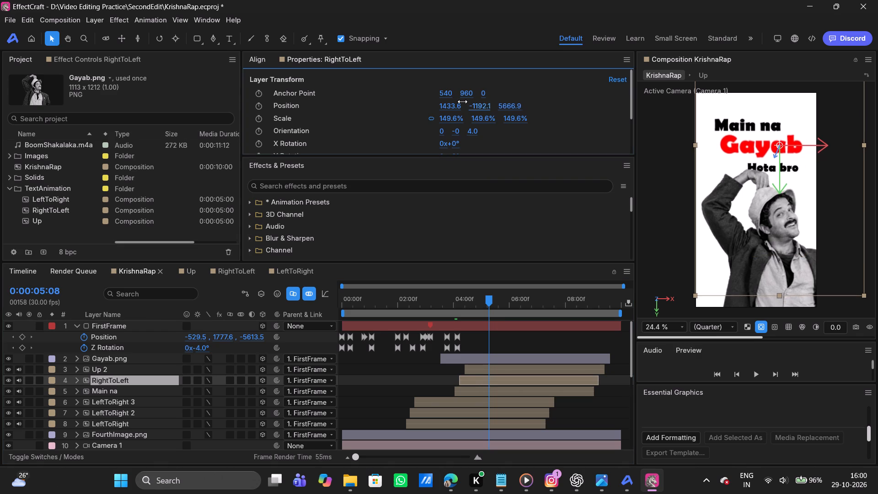
Raise the "Gayab" text further, to a Y position of about -1222.
{"action": "left_click_drag", "start_coordinate": [462, 102], "coordinate": [449, 102]}
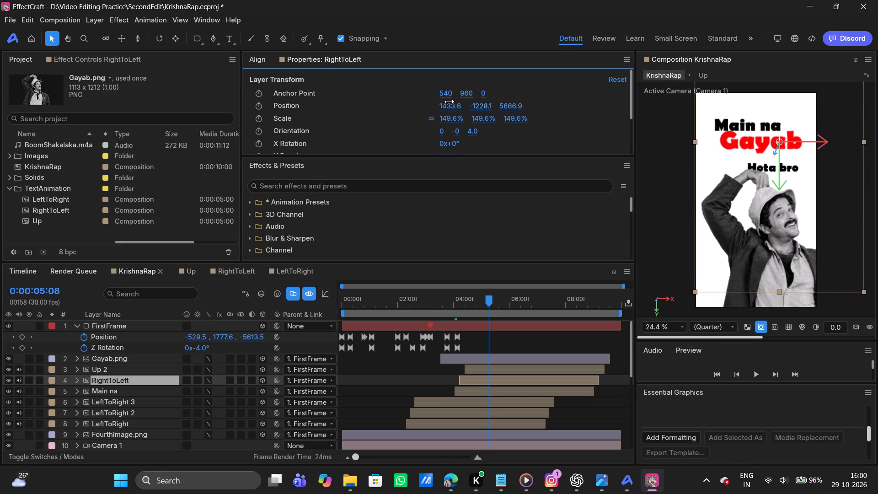
{"action": "left_click_drag", "start_coordinate": [449, 102], "coordinate": [453, 102]}
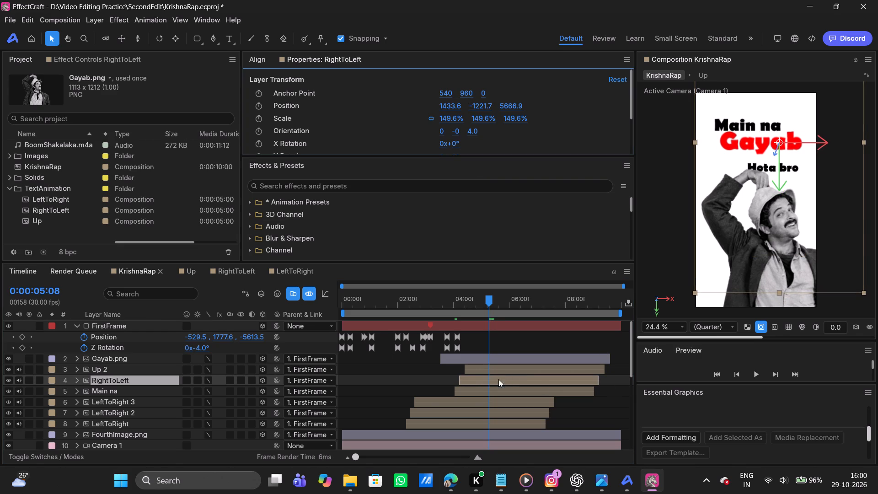
Move the "Hota bro" text up closer beneath "Gayab", at X about 1174 and Y about -1126.
{"action": "left_click", "coordinate": [477, 391]}
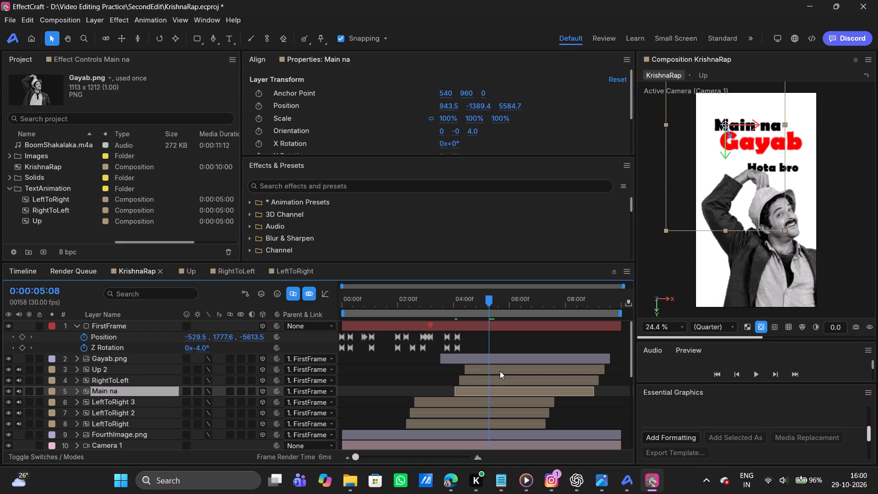
{"action": "left_click", "coordinate": [500, 371]}
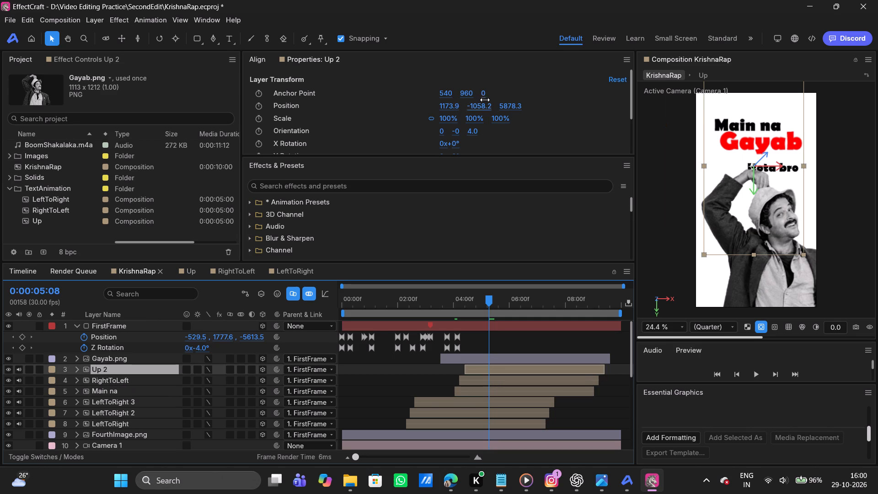
{"action": "left_click_drag", "start_coordinate": [482, 104], "coordinate": [442, 97]}
{"action": "left_click_drag", "start_coordinate": [444, 106], "coordinate": [461, 106]}
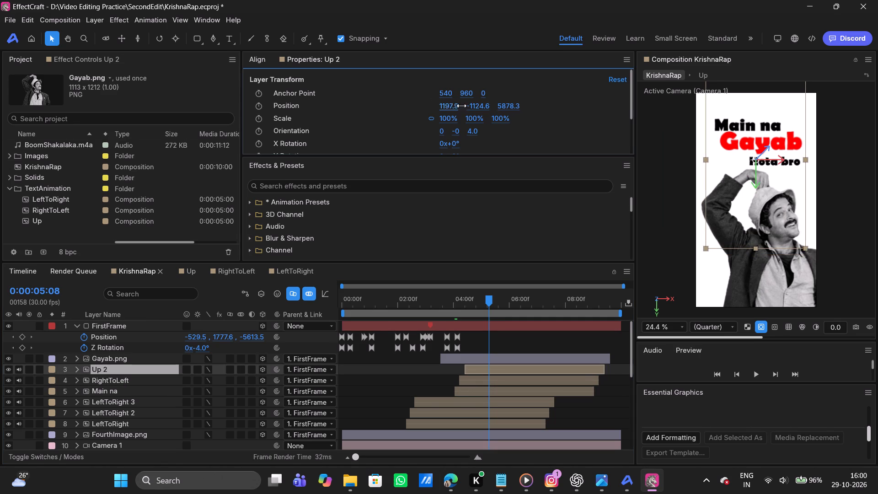
{"action": "left_click_drag", "start_coordinate": [461, 106], "coordinate": [478, 106]}
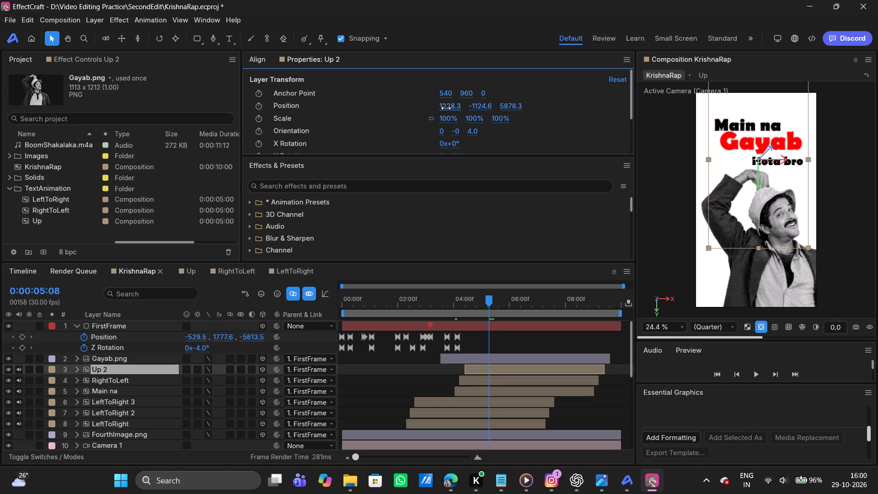
{"action": "left_click_drag", "start_coordinate": [446, 108], "coordinate": [471, 105]}
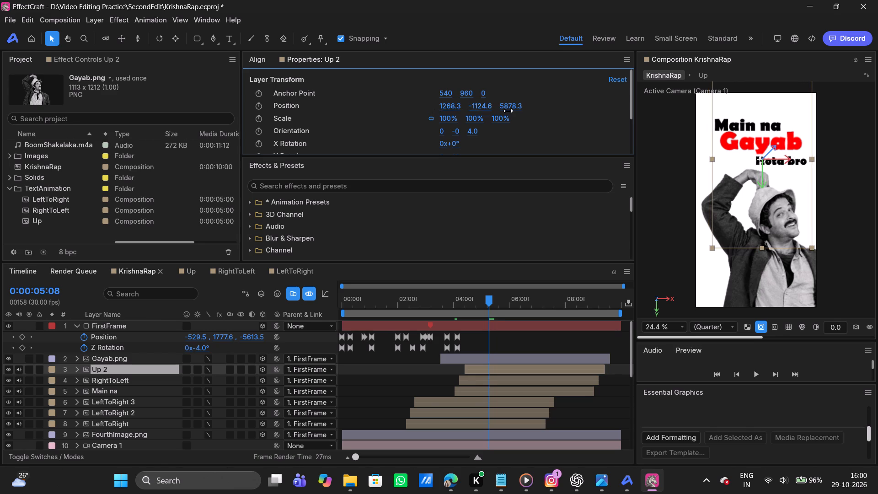
{"action": "left_click_drag", "start_coordinate": [476, 107], "coordinate": [460, 104]}
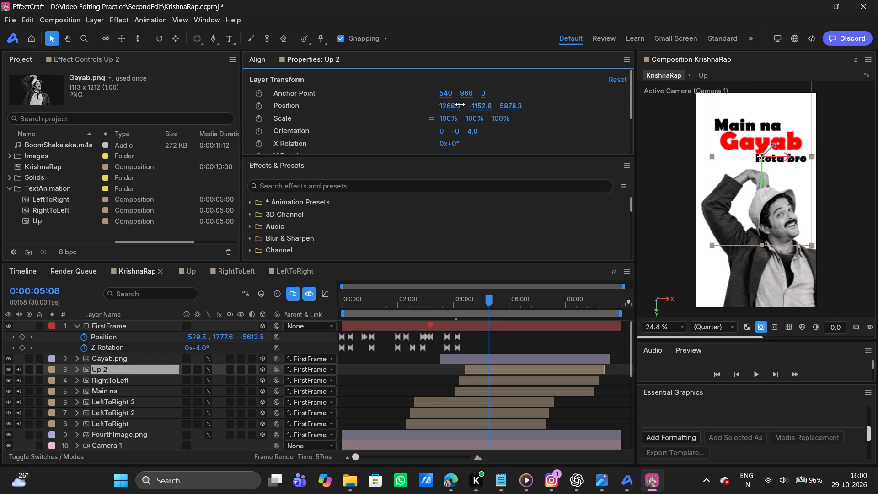
{"action": "left_click_drag", "start_coordinate": [460, 104], "coordinate": [473, 97]}
{"action": "left_click_drag", "start_coordinate": [453, 105], "coordinate": [396, 109]}
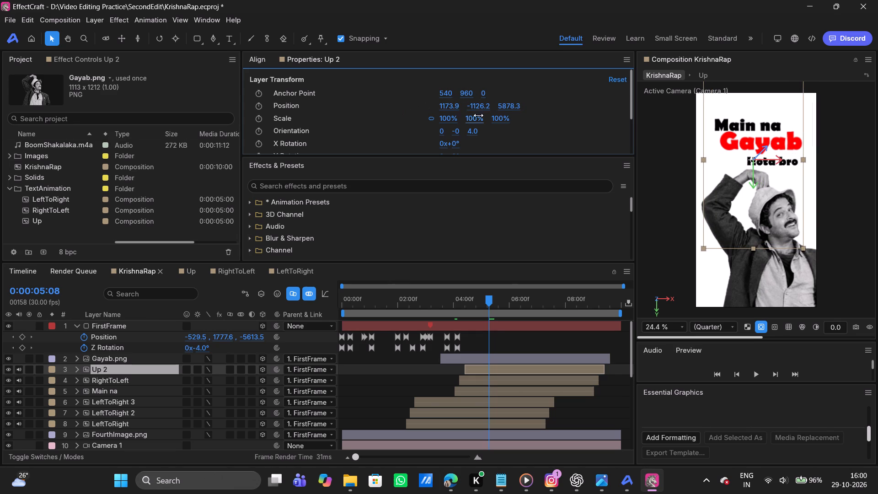
Enlarge the "Hota bro" text to a scale of about 112.8%.
{"action": "left_click_drag", "start_coordinate": [441, 121], "coordinate": [458, 119]}
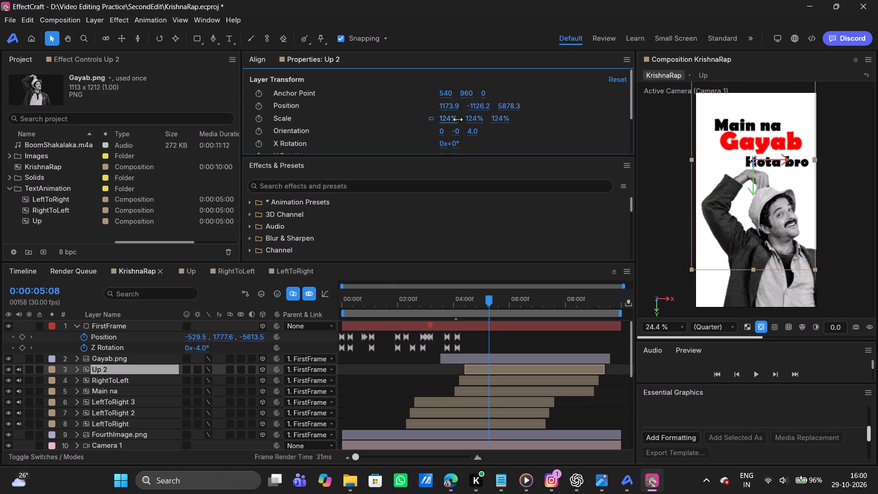
{"action": "left_click_drag", "start_coordinate": [458, 119], "coordinate": [447, 121]}
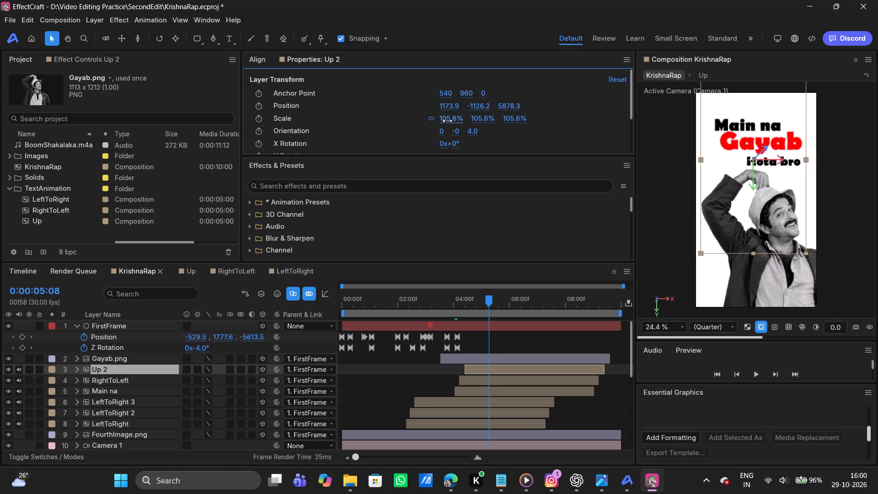
{"action": "left_click_drag", "start_coordinate": [447, 121], "coordinate": [451, 120]}
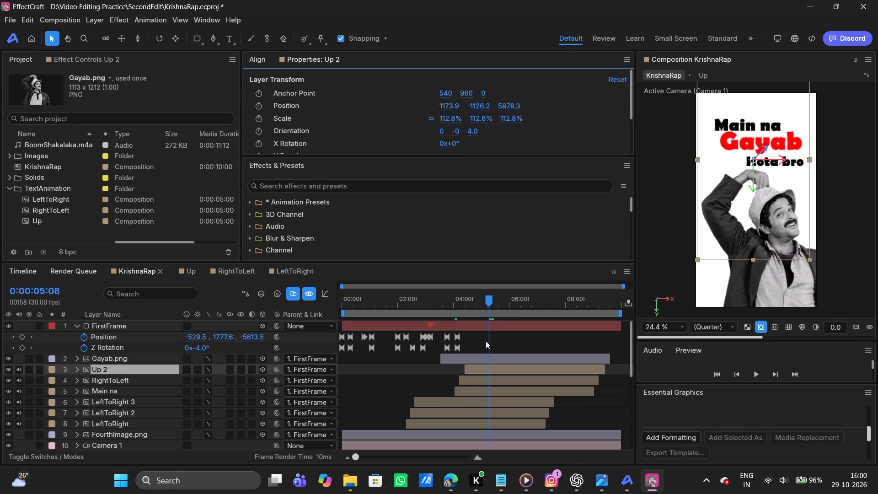
Raise the "Main na" text to a Y position of about -1406 and shift it left relative to "Gayab".
{"action": "left_click", "coordinate": [468, 394]}
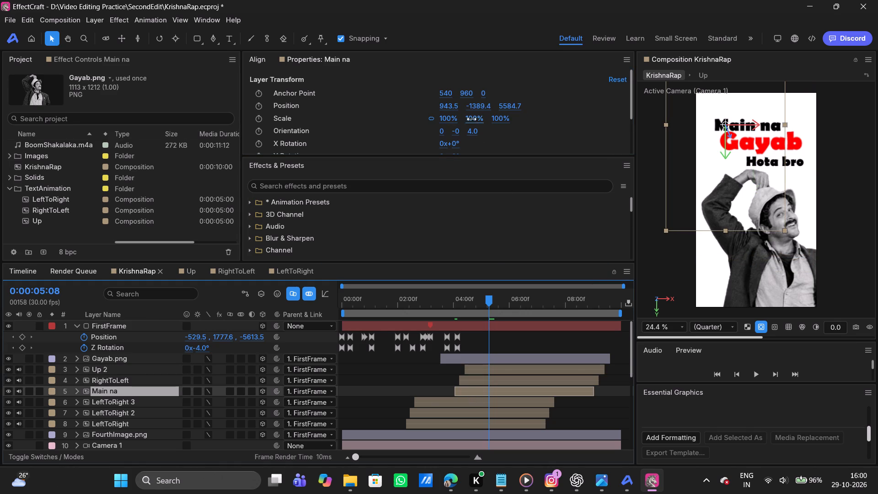
{"action": "left_click_drag", "start_coordinate": [478, 105], "coordinate": [471, 105]}
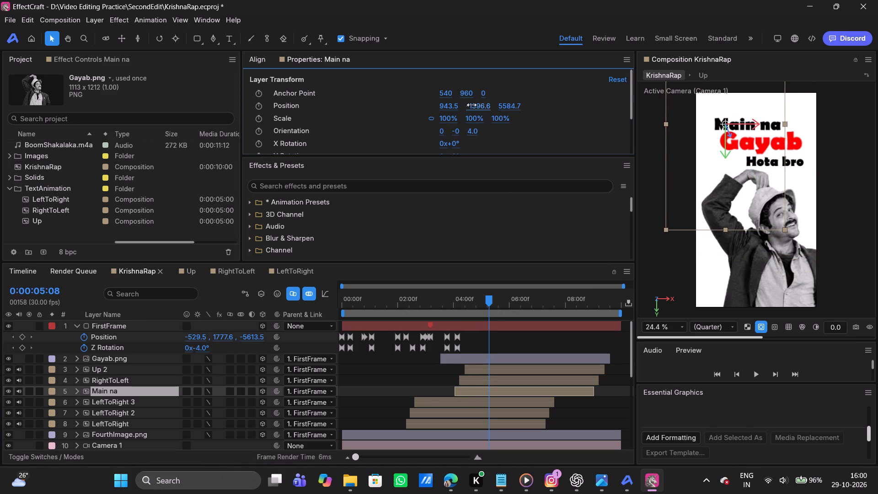
{"action": "left_click_drag", "start_coordinate": [471, 105], "coordinate": [466, 105]}
{"action": "left_click_drag", "start_coordinate": [450, 107], "coordinate": [439, 107]}
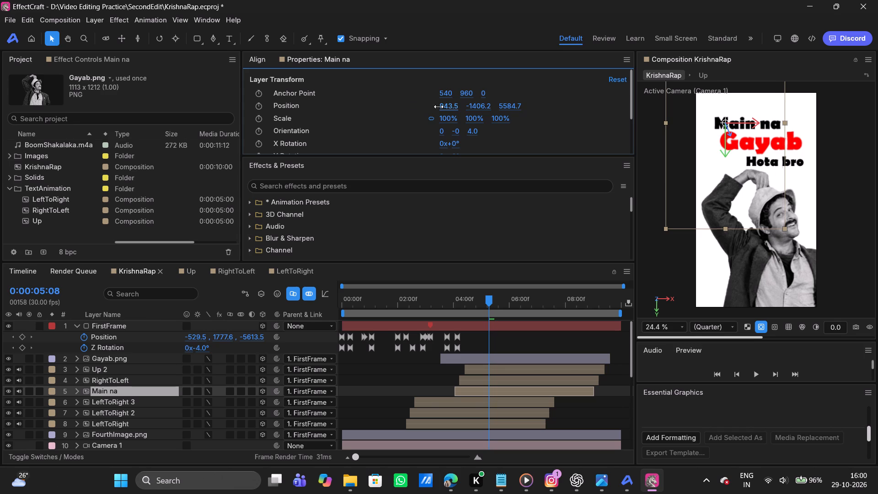
{"action": "left_click_drag", "start_coordinate": [439, 107], "coordinate": [410, 107]}
Lower the Up 2, RightToLeft and Main na layers together slightly, bringing Up 2's Y position to about -1083.
{"action": "left_click", "coordinate": [504, 369]}
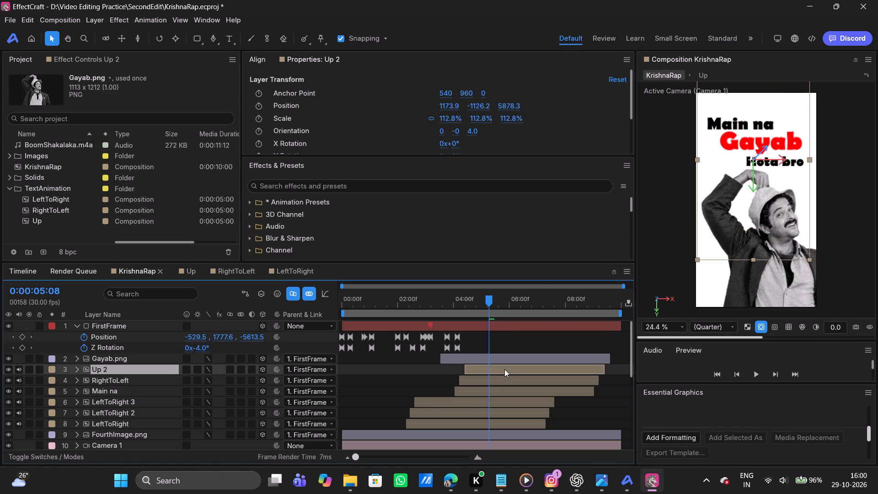
{"action": "left_click", "coordinate": [468, 383], "text": "shift"}
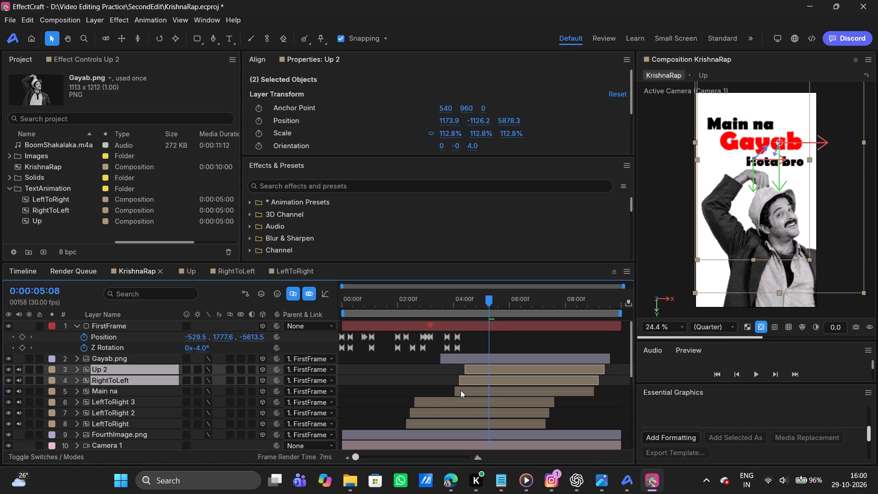
{"action": "left_click", "coordinate": [460, 390], "text": "shift"}
{"action": "left_click_drag", "start_coordinate": [479, 122], "coordinate": [509, 114]}
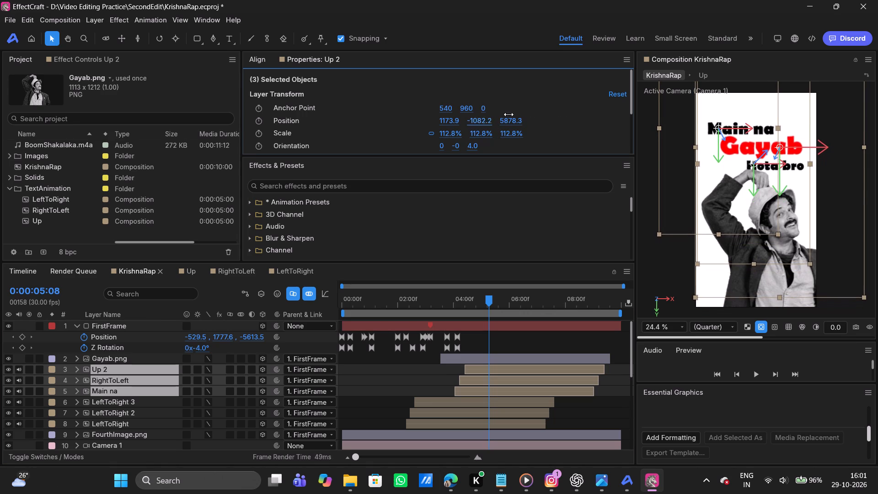
{"action": "left_click_drag", "start_coordinate": [509, 114], "coordinate": [507, 113]}
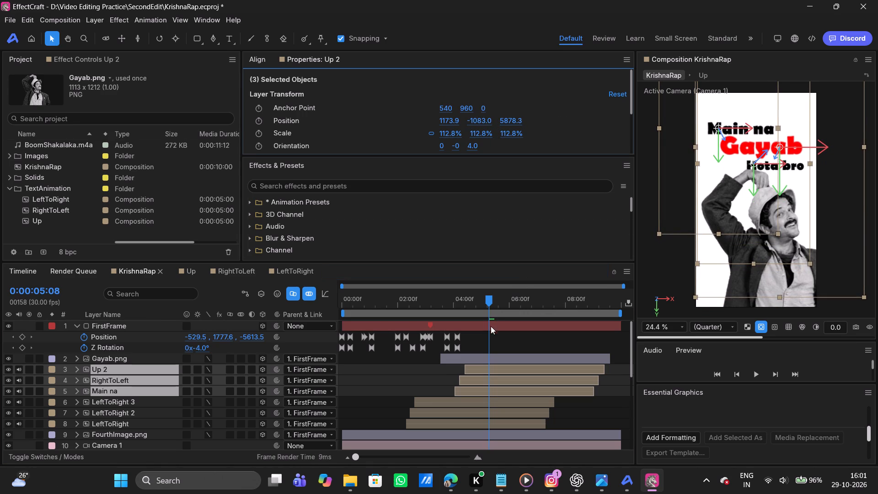
At 0:00:04:25, keyframe the FirstFrame layer's Z Rotation at about -8.8°.
{"action": "left_click_drag", "start_coordinate": [488, 301], "coordinate": [472, 301]}
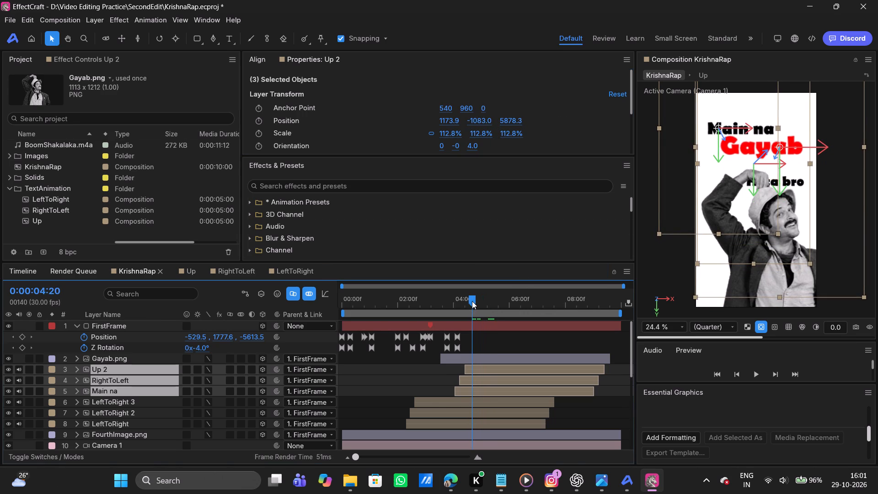
{"action": "left_click_drag", "start_coordinate": [472, 301], "coordinate": [475, 300]}
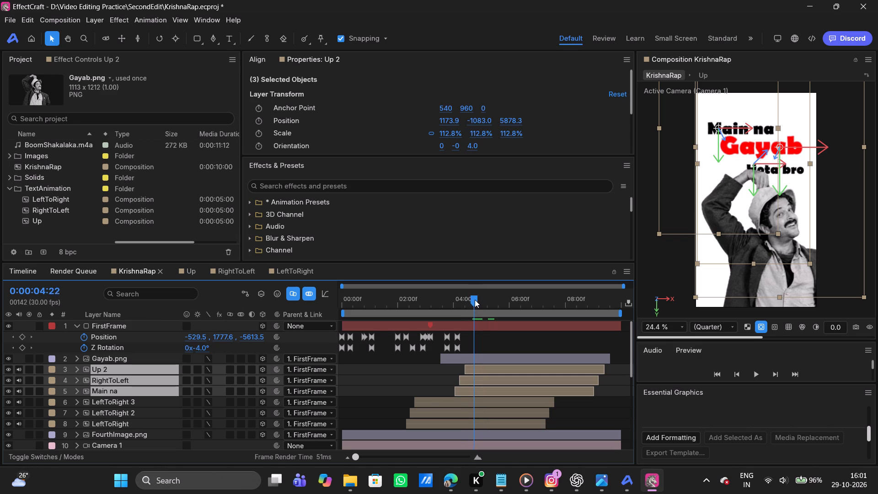
{"action": "left_click_drag", "start_coordinate": [475, 300], "coordinate": [476, 300]}
{"action": "left_click", "coordinate": [484, 324]}
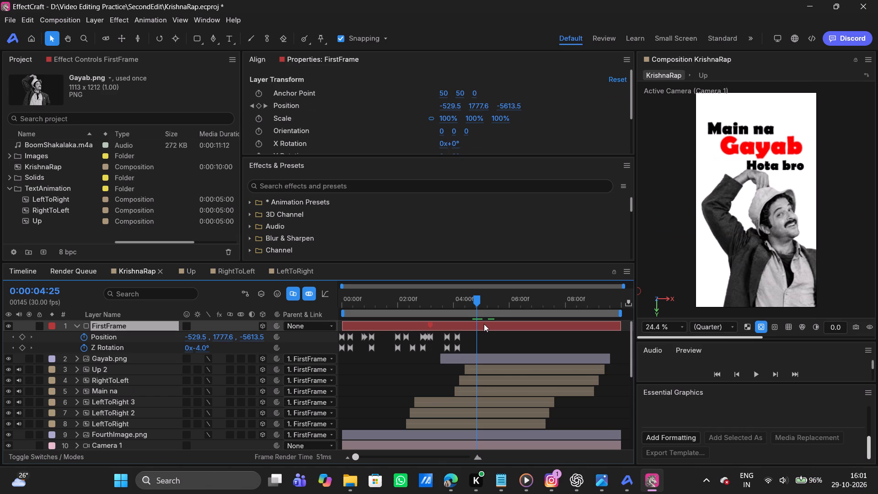
{"action": "scroll", "coordinate": [368, 122], "scroll_direction": "down", "scroll_amount": 1}
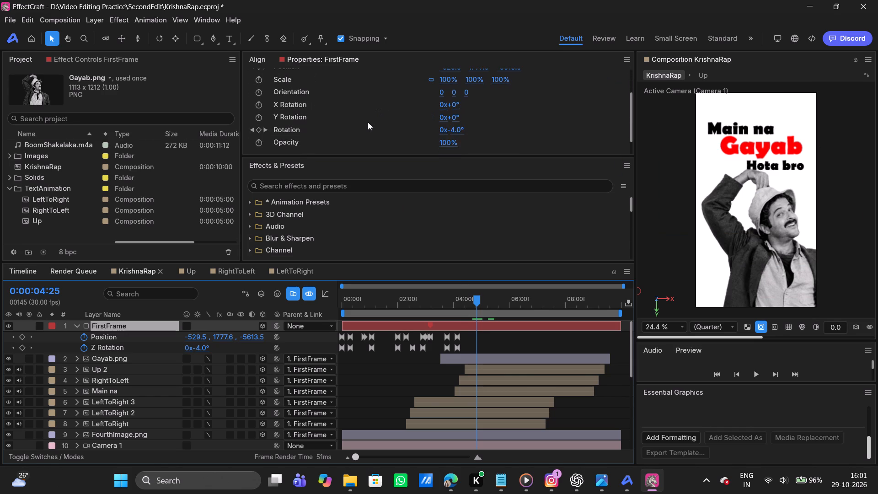
{"action": "left_click", "coordinate": [461, 132]}
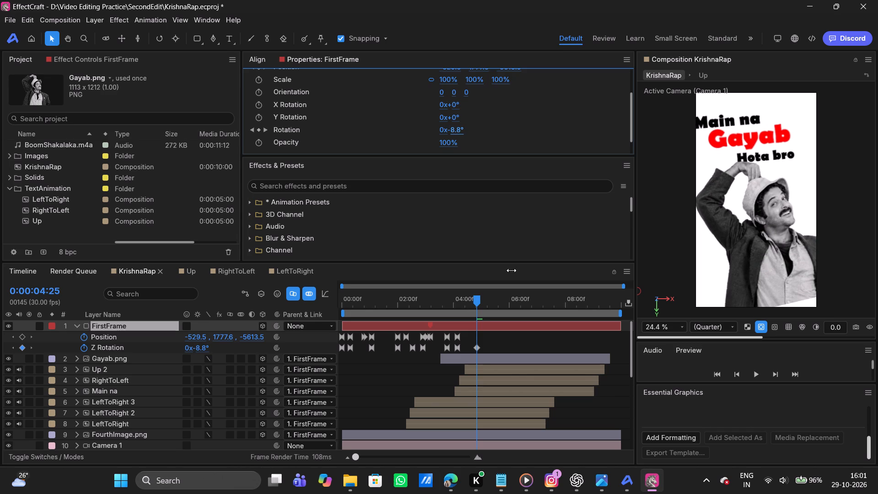
Apply Easy Ease to the last two Z Rotation keyframes of FirstFrame.
{"action": "left_click_drag", "start_coordinate": [495, 349], "coordinate": [455, 343]}
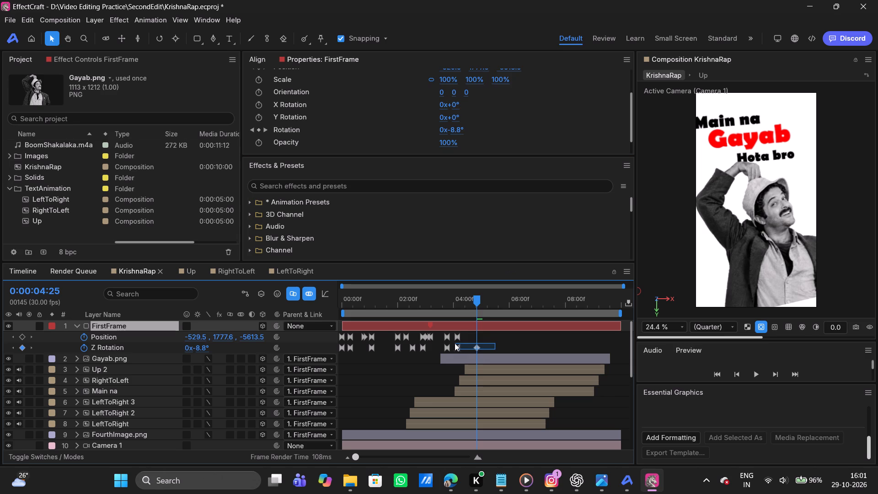
{"action": "left_click_drag", "start_coordinate": [455, 343], "coordinate": [454, 344]}
{"action": "key", "text": "F9"}
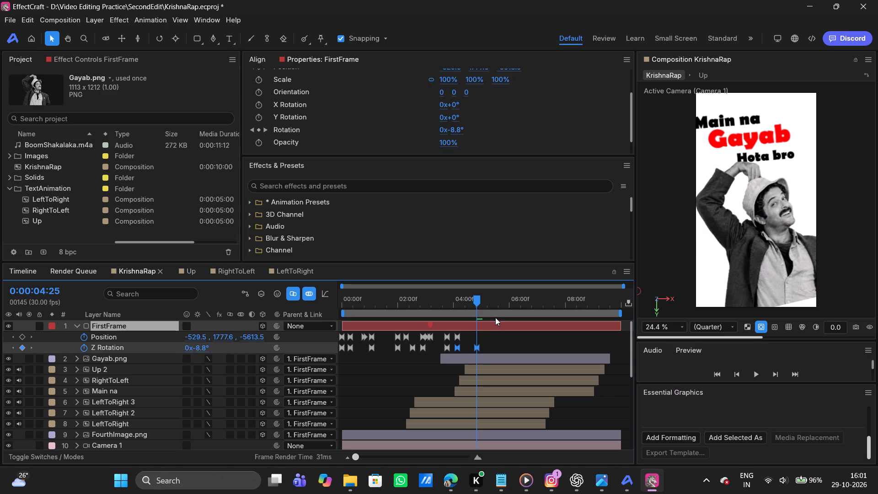
Scrub back and forth between about 2 and 5 seconds to review the scene transitions and the new rotation.
{"action": "left_click_drag", "start_coordinate": [479, 301], "coordinate": [470, 294]}
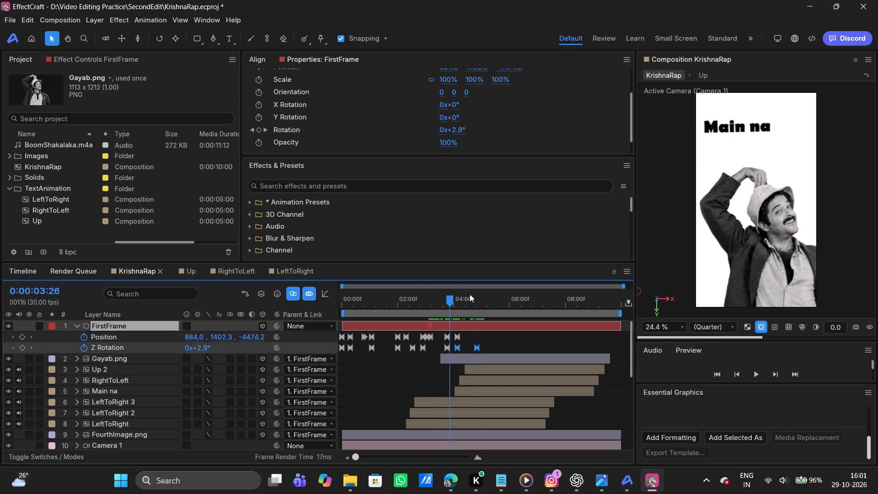
{"action": "left_click_drag", "start_coordinate": [470, 294], "coordinate": [438, 297]}
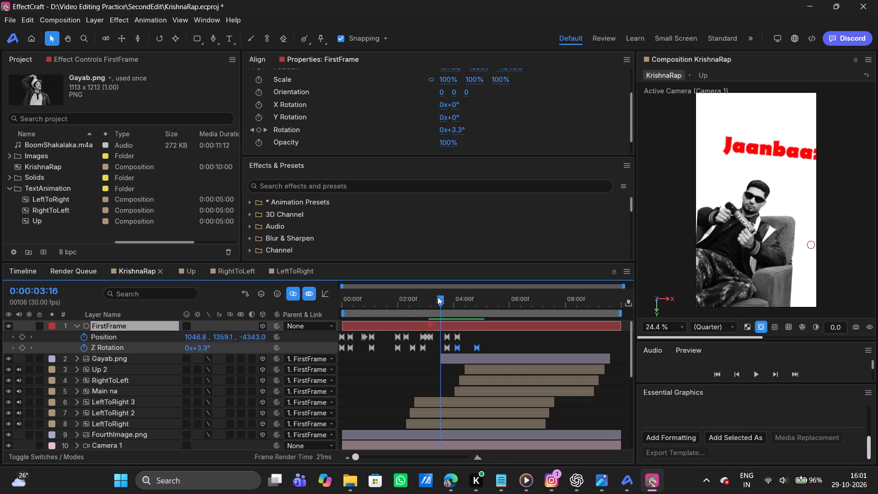
{"action": "left_click_drag", "start_coordinate": [438, 297], "coordinate": [410, 292]}
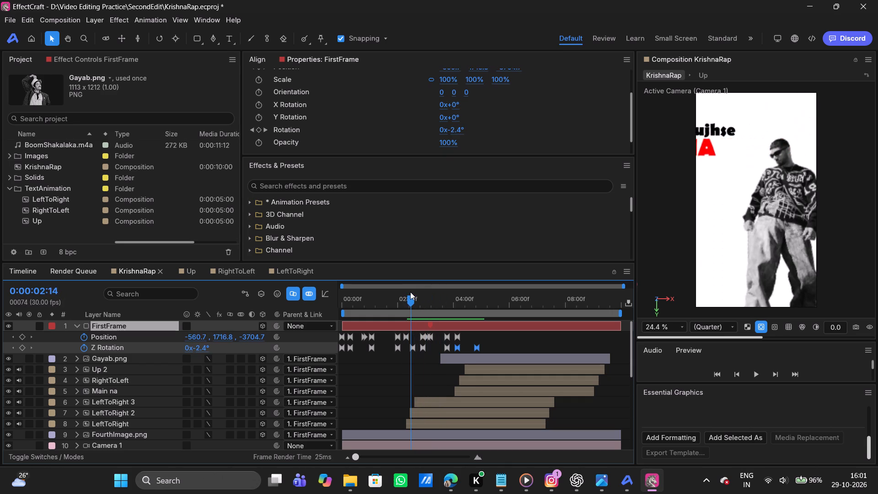
{"action": "left_click_drag", "start_coordinate": [410, 292], "coordinate": [450, 291]}
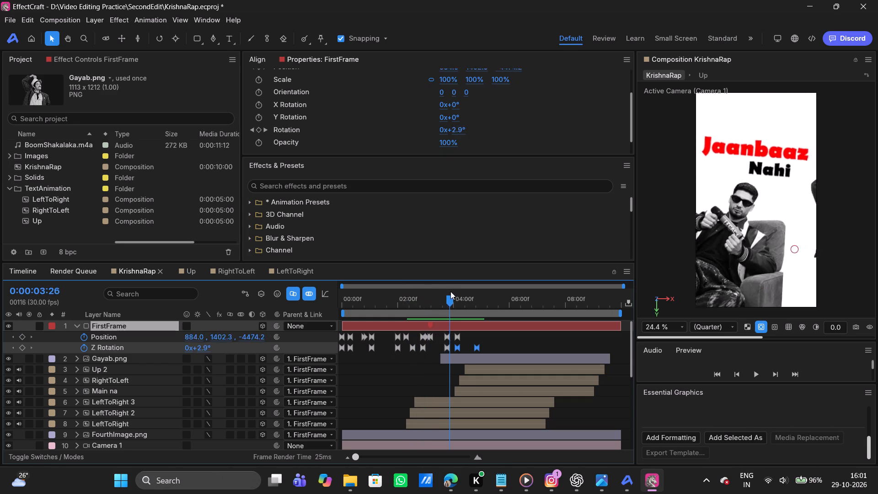
{"action": "left_click_drag", "start_coordinate": [450, 291], "coordinate": [479, 290]}
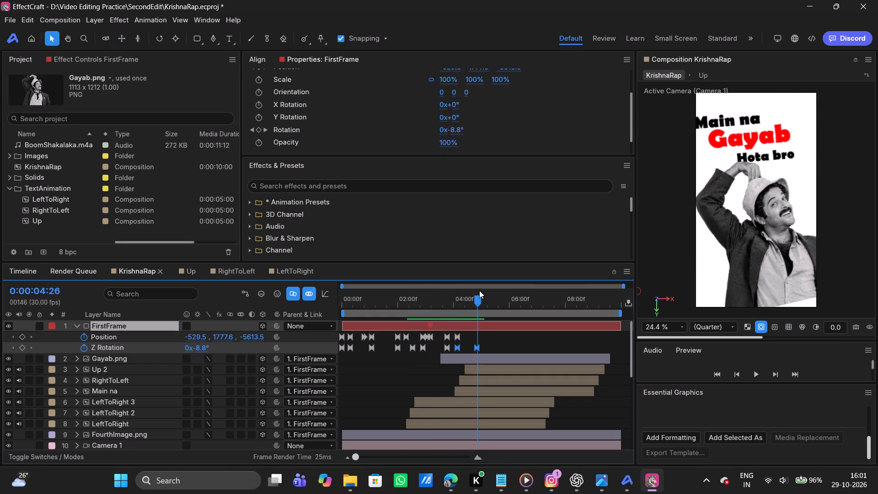
{"action": "left_click_drag", "start_coordinate": [479, 290], "coordinate": [447, 290]}
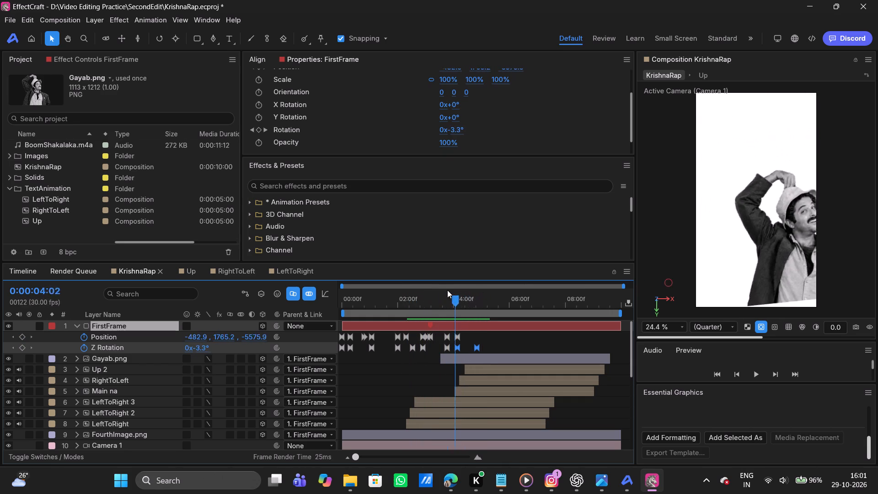
{"action": "left_click_drag", "start_coordinate": [447, 290], "coordinate": [483, 285]}
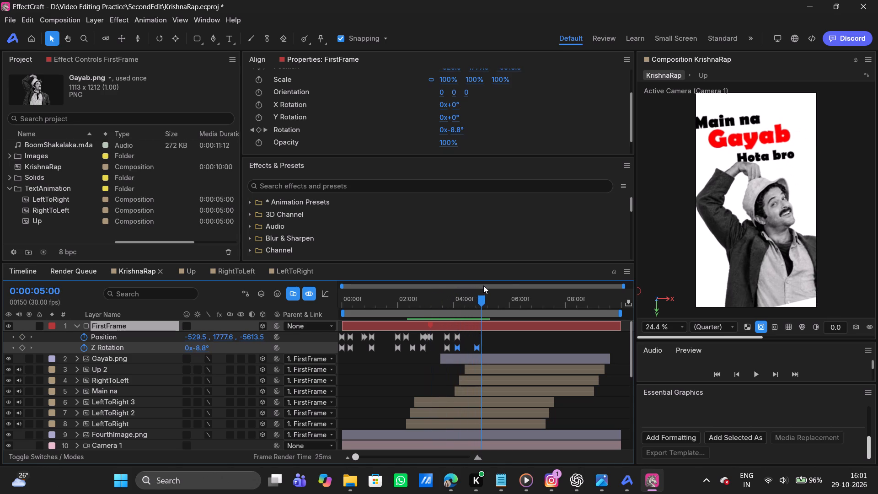
{"action": "left_click_drag", "start_coordinate": [483, 285], "coordinate": [481, 285]}
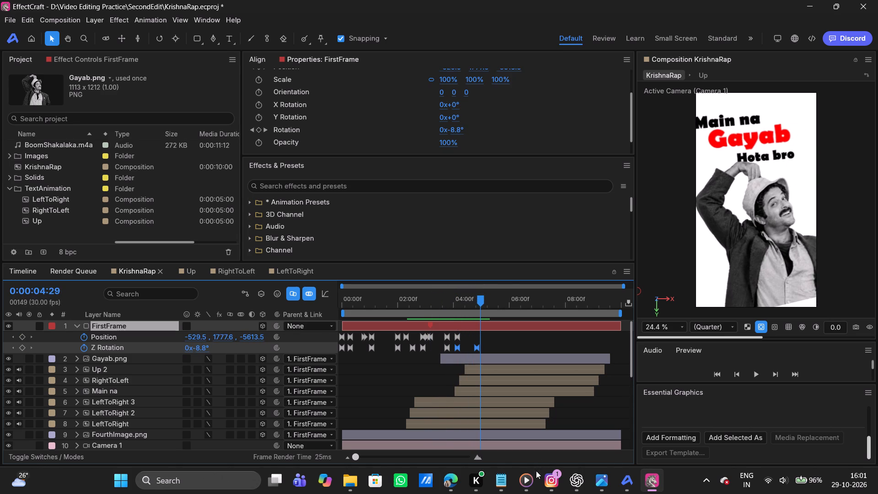
Switch to Media Player and replay the BoomShakalaka audio from an earlier point to check the lyrics.
{"action": "left_click", "coordinate": [530, 482]}
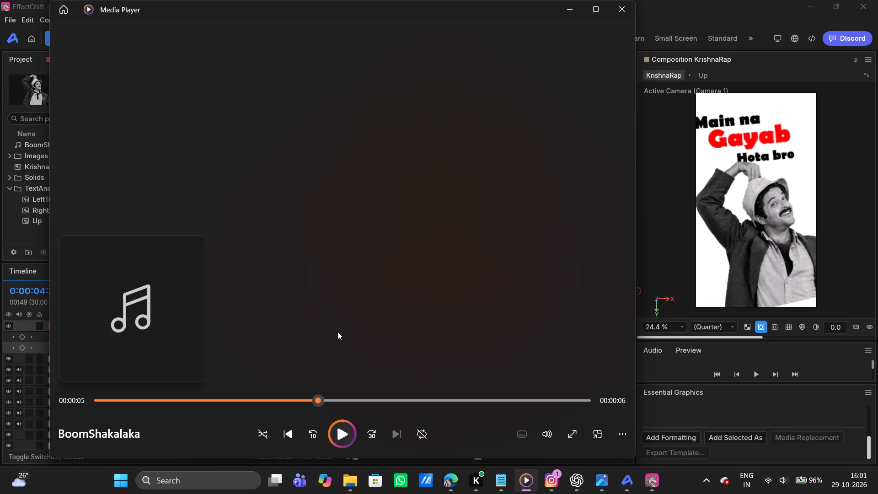
{"action": "key", "text": "space"}
{"action": "left_click", "coordinate": [342, 435]}
{"action": "left_click", "coordinate": [181, 399]}
Replay the BoomShakalaka audio up to about 5 seconds to check the lyrics, and return to the EffectCraft project.
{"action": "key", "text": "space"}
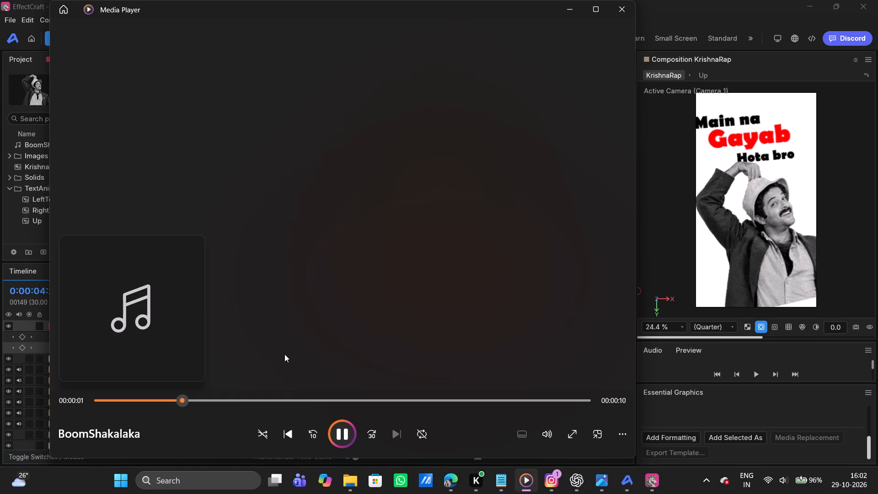
{"action": "left_click", "coordinate": [343, 296]}
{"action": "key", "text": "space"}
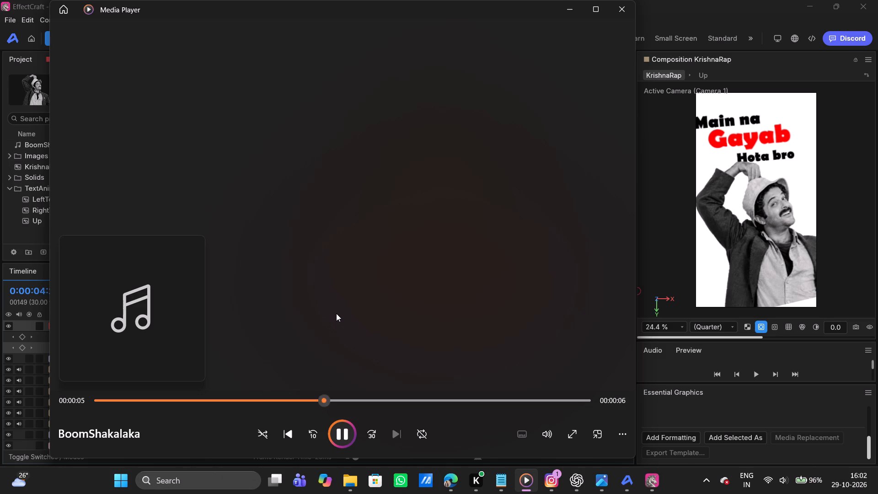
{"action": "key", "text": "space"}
{"action": "left_click", "coordinate": [567, 7]}
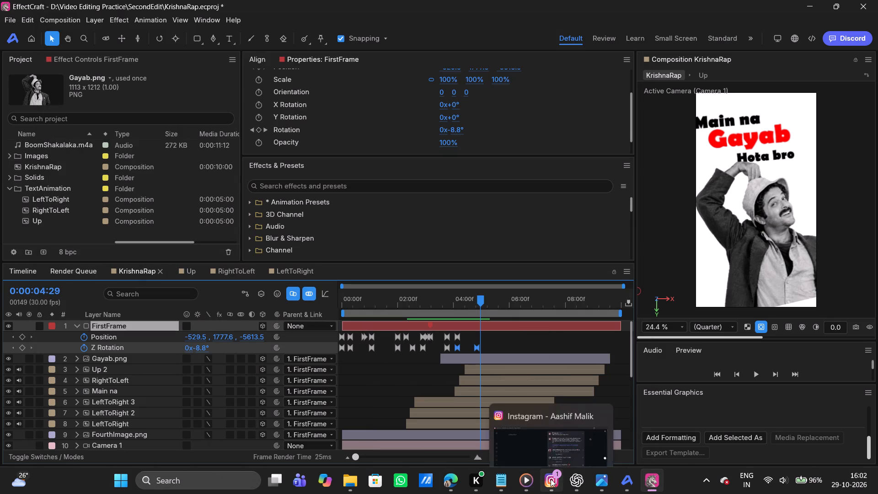
Switch to Instagram and play the reference Boom Shaka edit on to its next lyric scene, studying its text and image layout.
{"action": "left_click", "coordinate": [551, 479]}
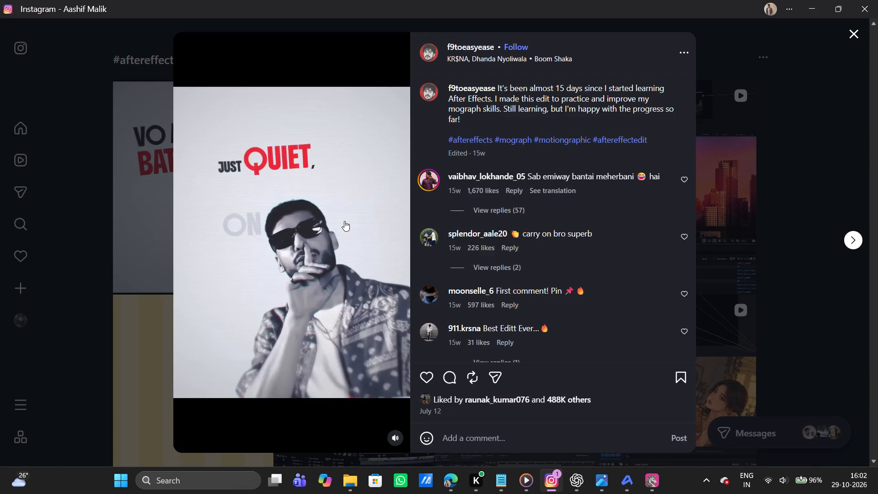
{"action": "left_click", "coordinate": [268, 283]}
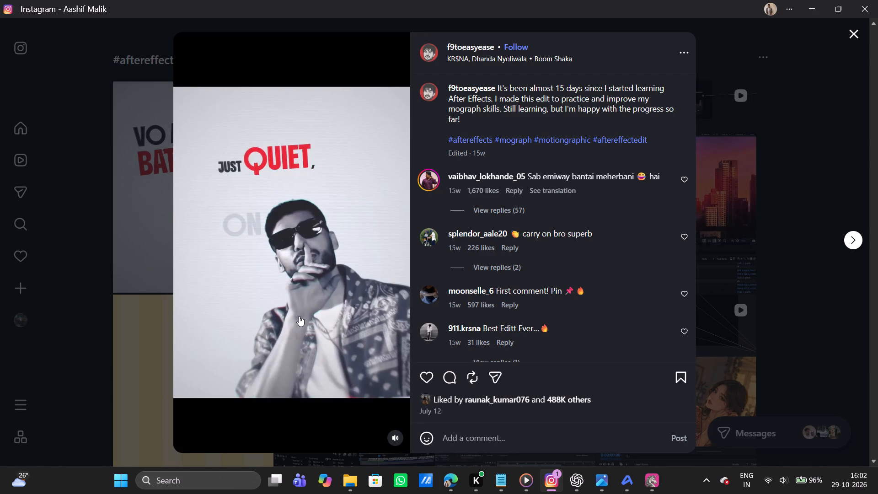
{"action": "left_click", "coordinate": [289, 312]}
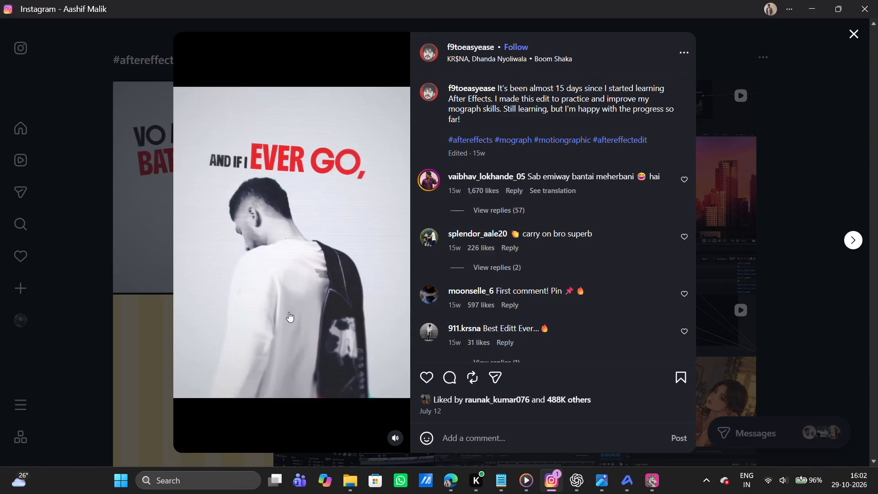
{"action": "left_click", "coordinate": [806, 0]}
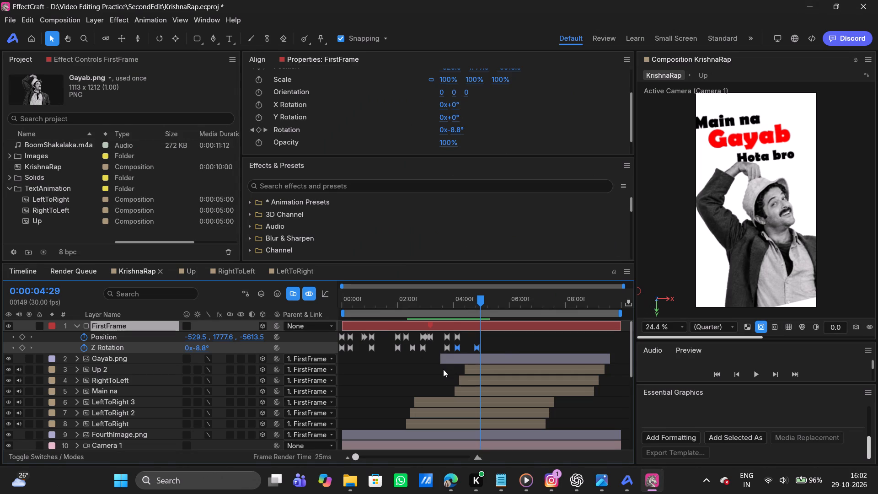
Open a second Instagram window and go to the realkrsna profile from the recent searches.
{"action": "left_click", "coordinate": [552, 486]}
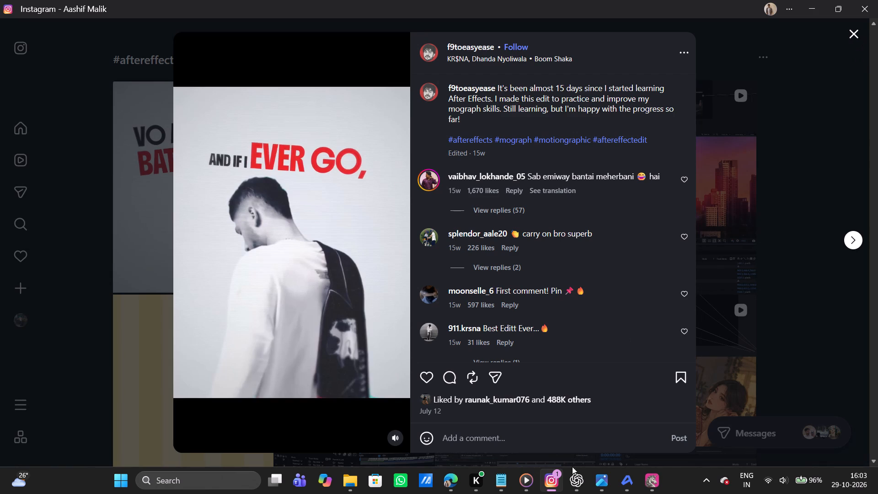
{"action": "right_click", "coordinate": [552, 487]}
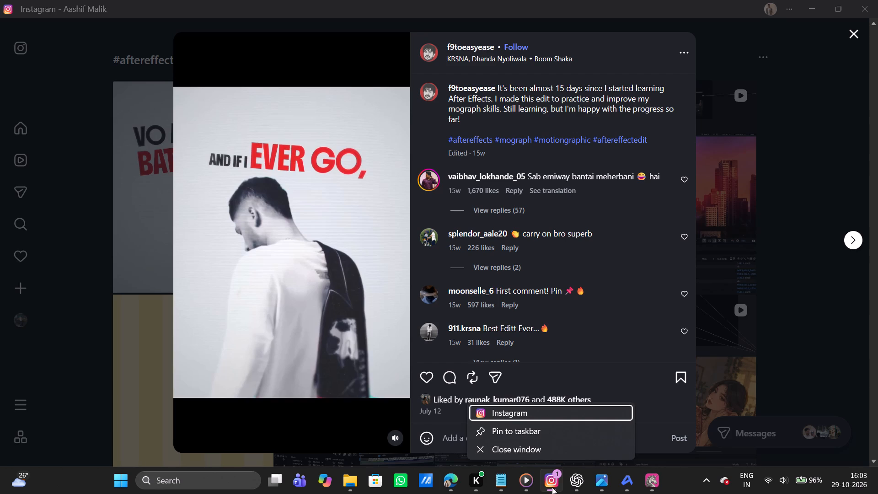
{"action": "left_click", "coordinate": [526, 413]}
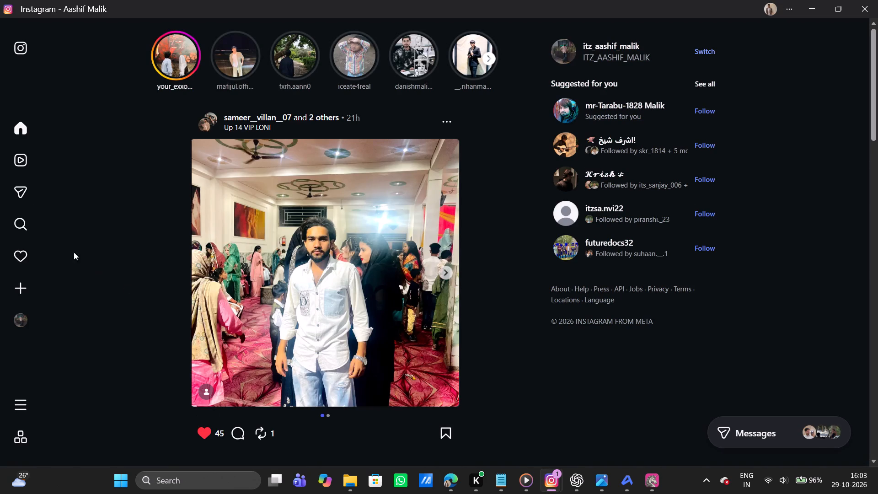
{"action": "left_click", "coordinate": [37, 233]}
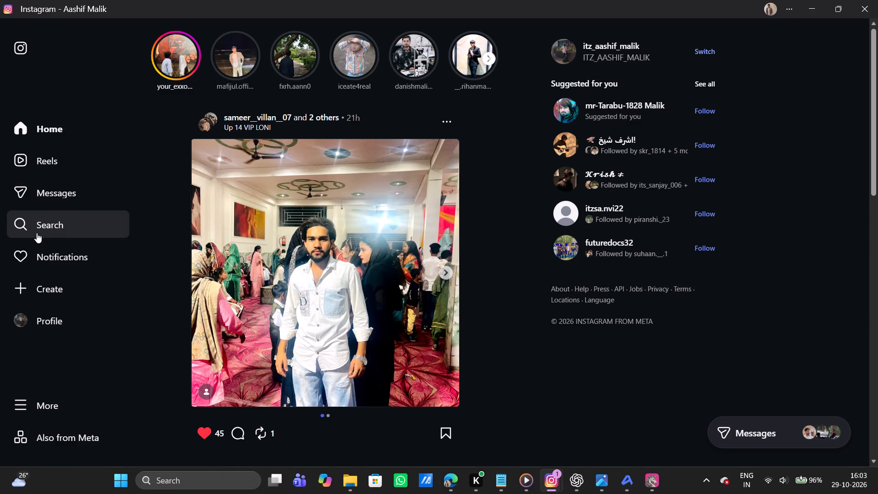
{"action": "left_click", "coordinate": [302, 41]}
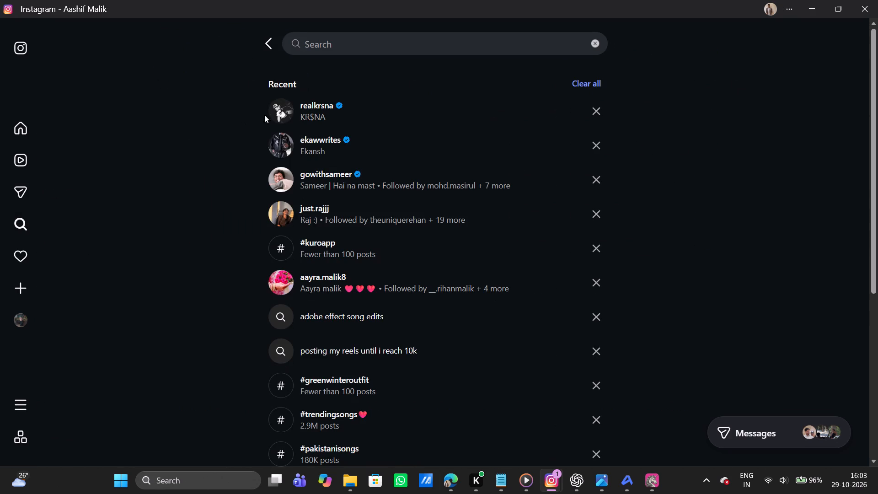
{"action": "left_click", "coordinate": [316, 107]}
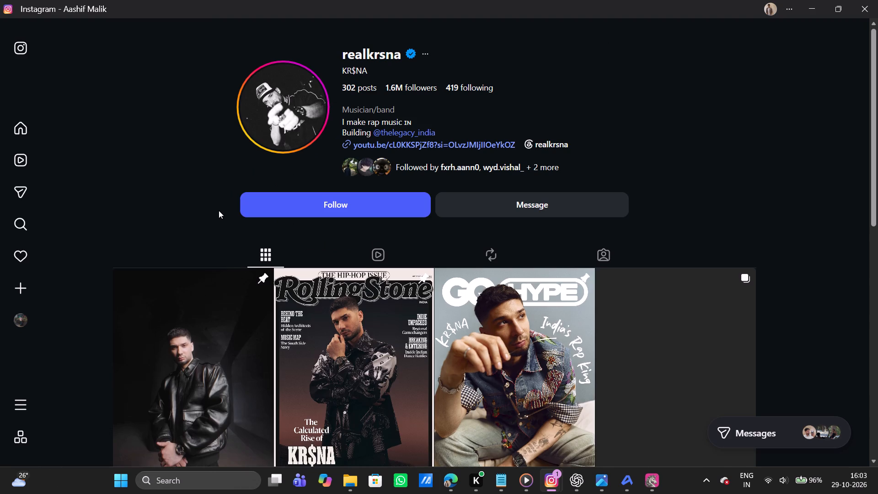
Browse realkrsna's posts for photos, viewing the images in the Diesel timepieces post with the red background.
{"action": "scroll", "coordinate": [139, 243], "scroll_direction": "down", "scroll_amount": 1}
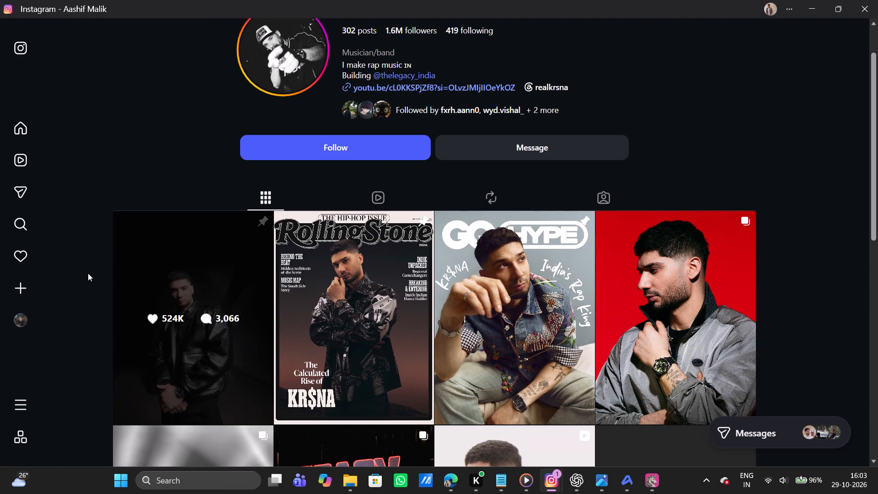
{"action": "scroll", "coordinate": [88, 273], "scroll_direction": "down", "scroll_amount": 2}
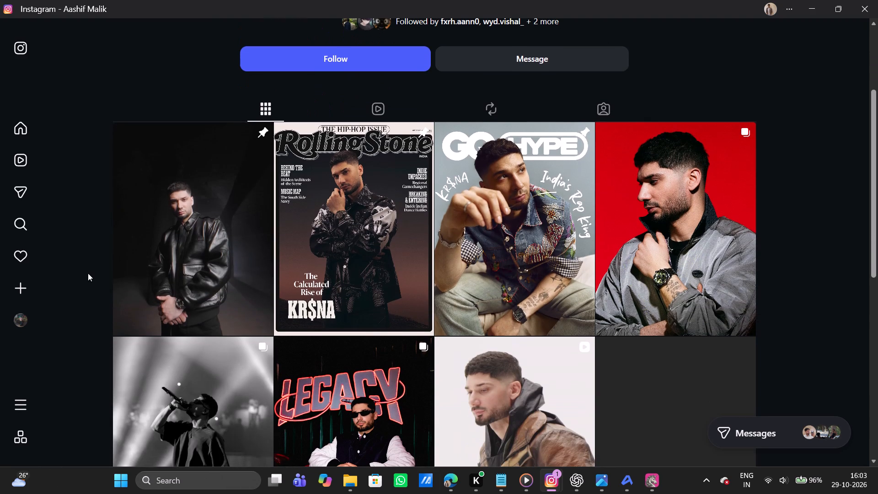
{"action": "scroll", "coordinate": [88, 273], "scroll_direction": "down", "scroll_amount": 1}
{"action": "left_click", "coordinate": [89, 294]}
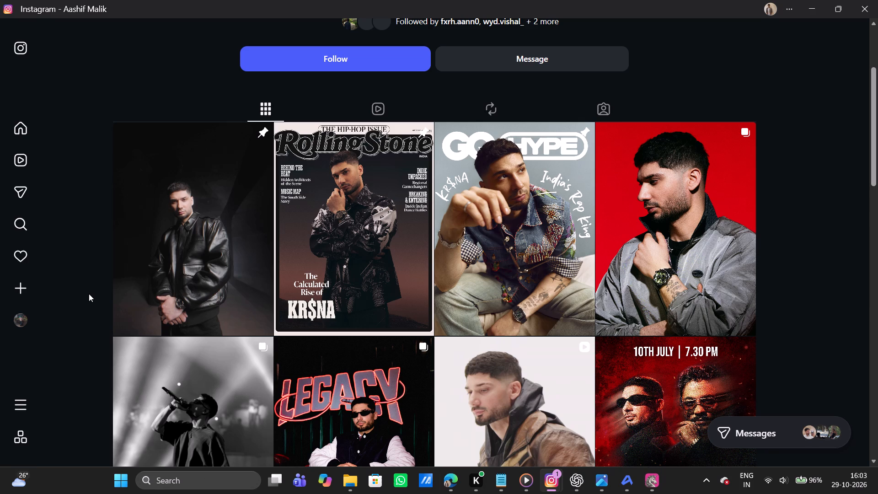
{"action": "scroll", "coordinate": [89, 294], "scroll_direction": "down", "scroll_amount": 1}
{"action": "scroll", "coordinate": [89, 294], "scroll_direction": "up", "scroll_amount": 1}
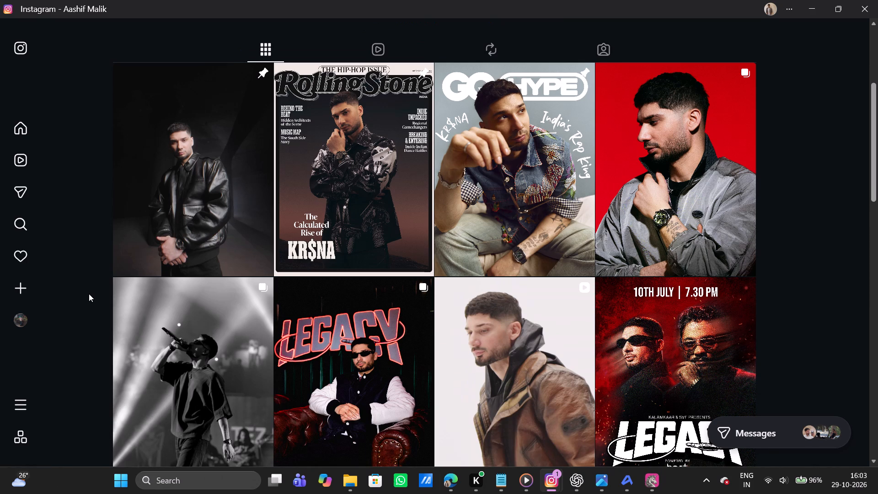
{"action": "scroll", "coordinate": [89, 294], "scroll_direction": "down", "scroll_amount": 1}
{"action": "left_click", "coordinate": [625, 235]}
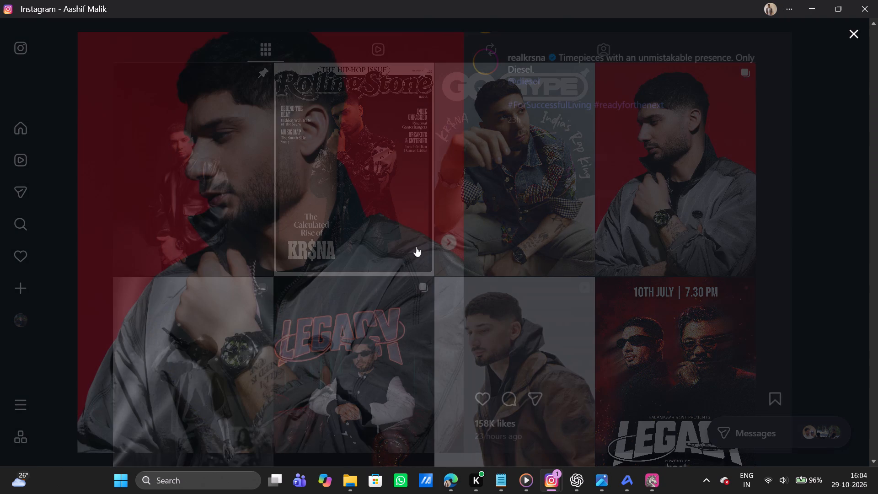
{"action": "left_click", "coordinate": [445, 239]}
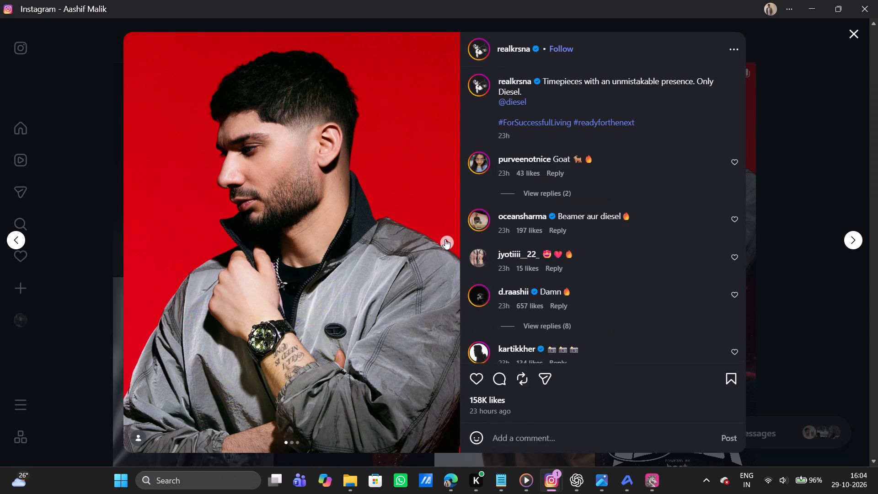
{"action": "left_click", "coordinate": [445, 239]}
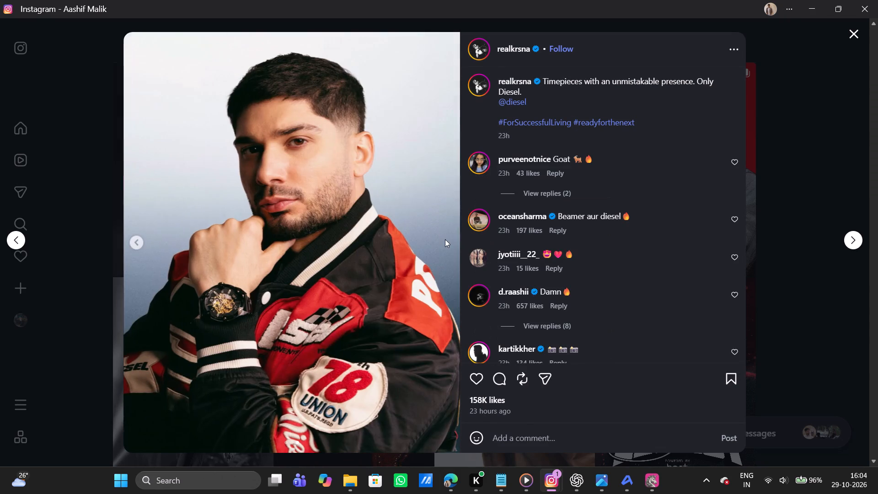
{"action": "left_click", "coordinate": [811, 146]}
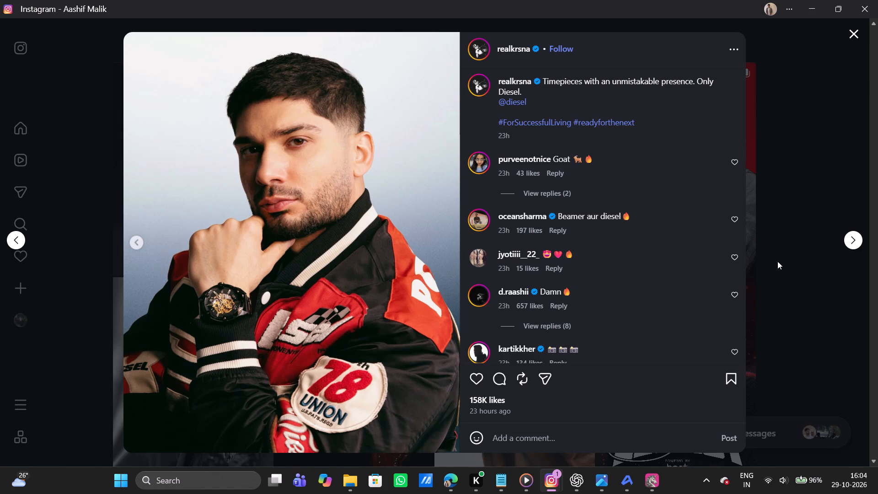
{"action": "left_click", "coordinate": [854, 30]}
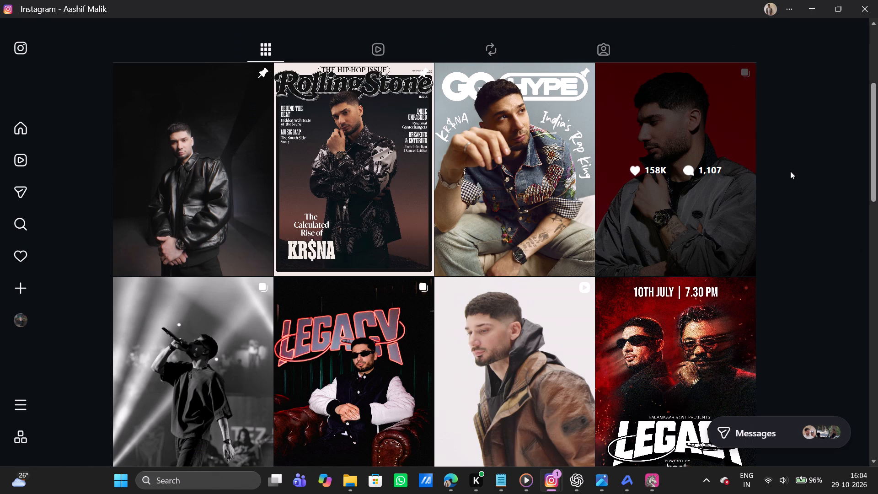
{"action": "scroll", "coordinate": [790, 171], "scroll_direction": "down", "scroll_amount": 2}
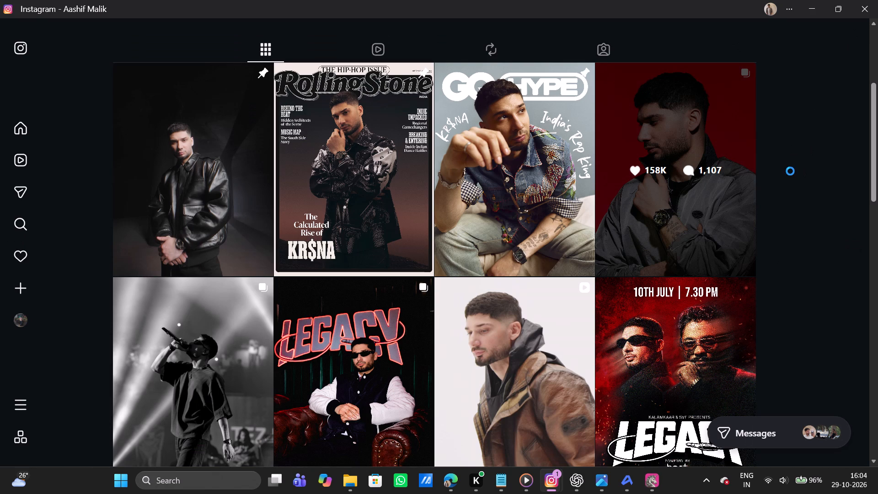